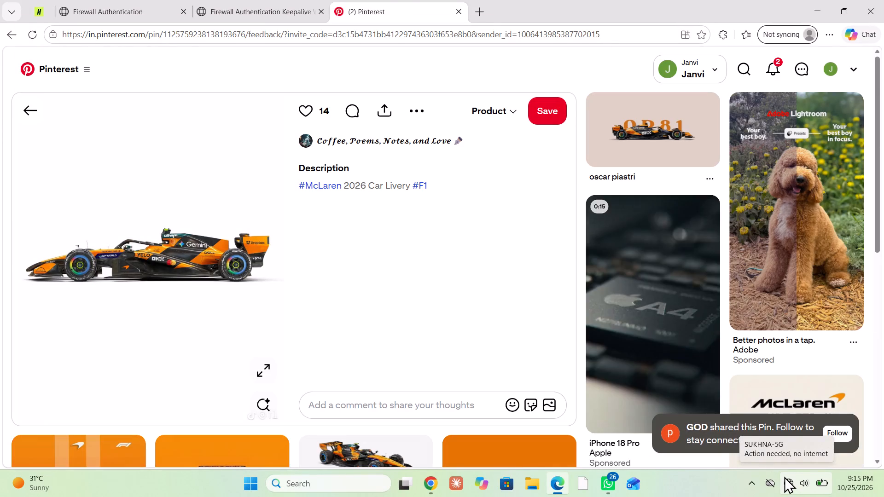
Save the McLaren 2026 car livery image from the open Pinterest pin.
right_click(117, 288)
click(180, 107)
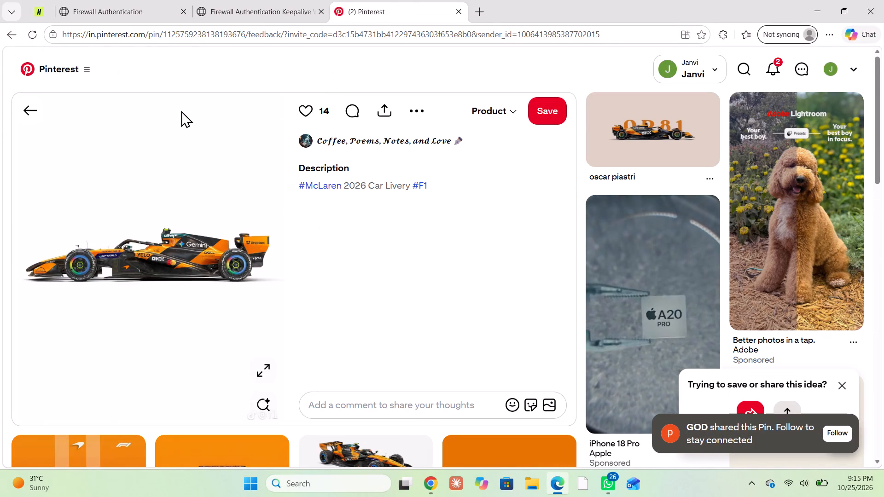
Upload the McLaren car image to Cloudinary's Image Upscale tool in Chrome.
click(50, 130)
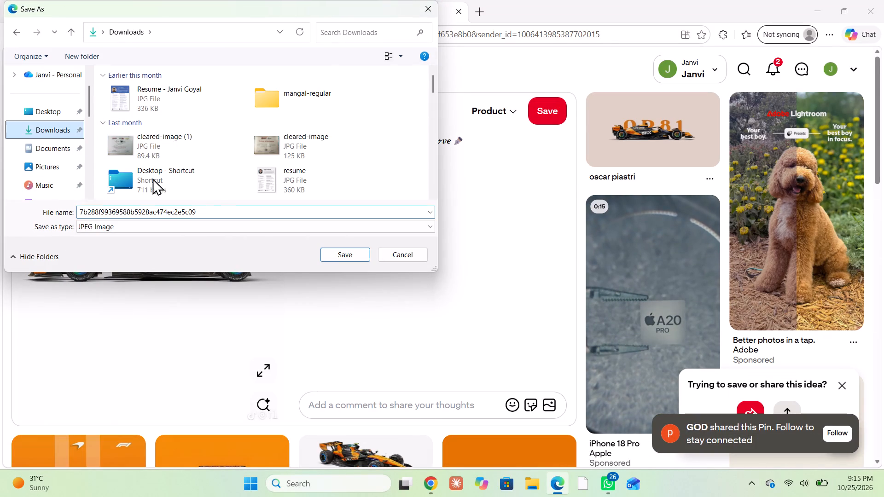
Save the McLaren 2026 car livery image to the Downloads folder as a JPEG, keeping the suggested file name.
click(333, 255)
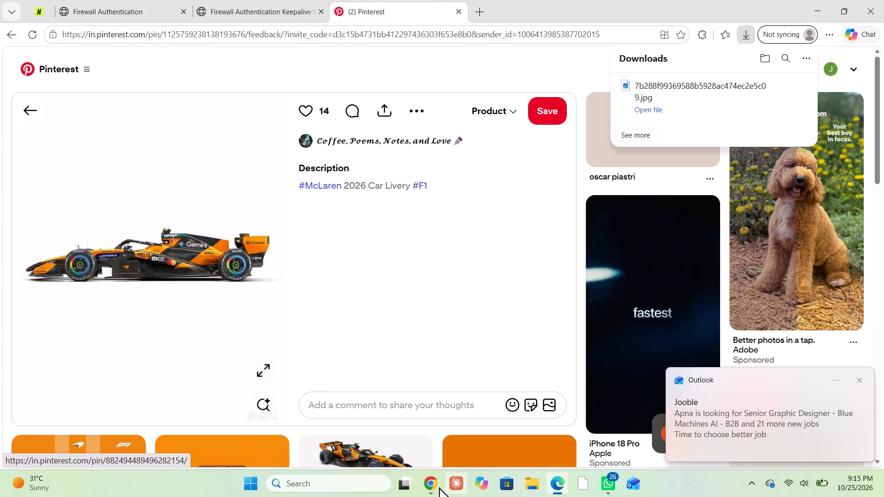
Switch to Chrome and upload the newly saved McLaren car JPG from Downloads to Cloudinary's Image Upscale tool.
click(434, 489)
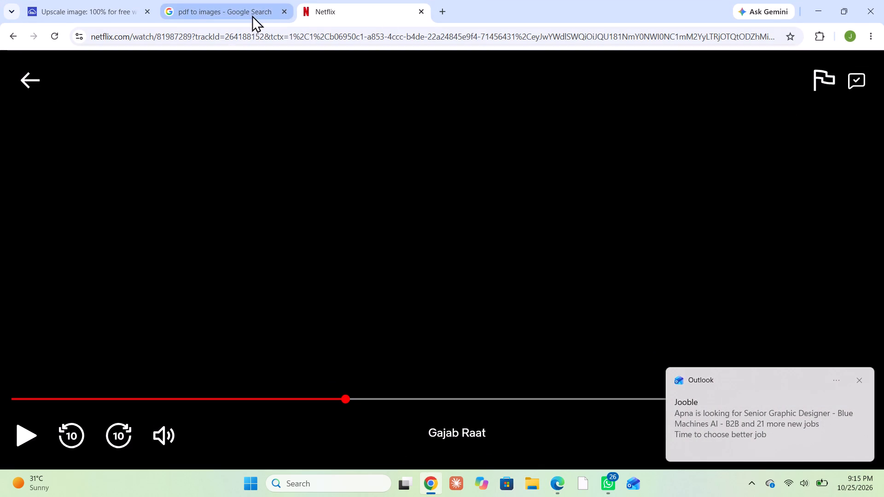
click(68, 5)
scroll(366, 301, up, 12)
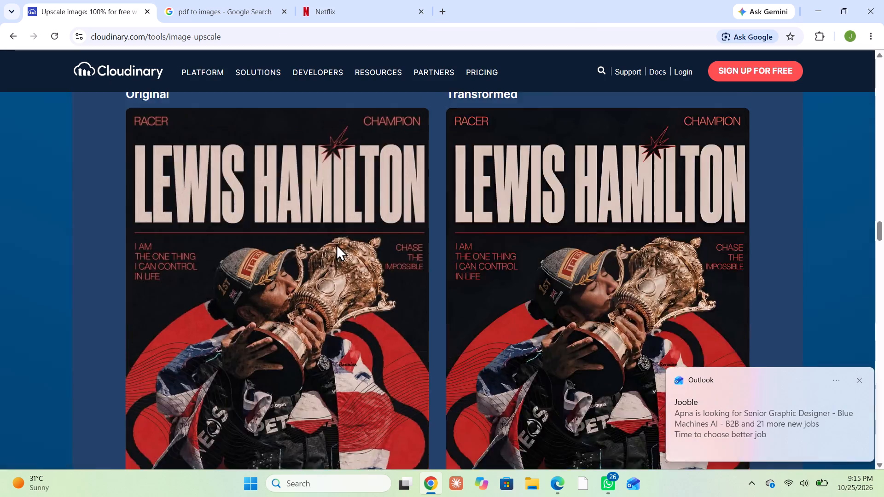
scroll(336, 244, up, 20)
scroll(336, 244, up, 9)
scroll(331, 225, down, 3)
scroll(331, 225, up, 5)
scroll(331, 225, down, 1)
scroll(331, 225, up, 3)
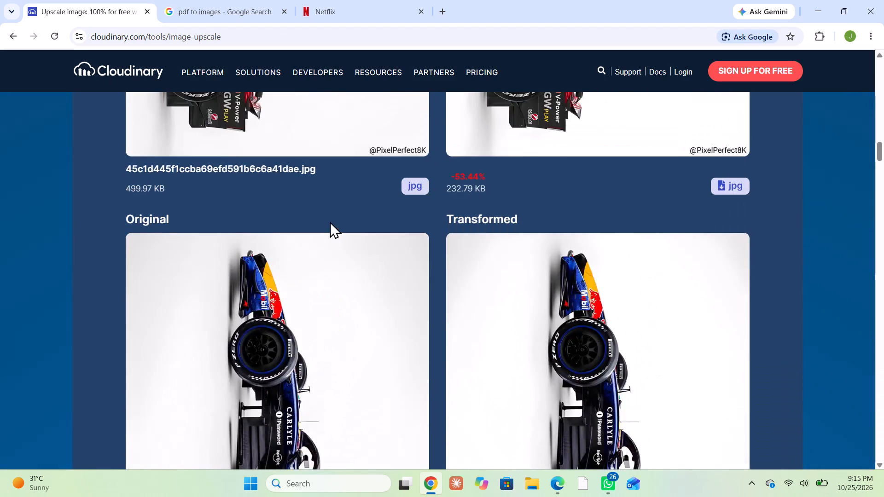
scroll(330, 221, up, 17)
scroll(369, 388, down, 2)
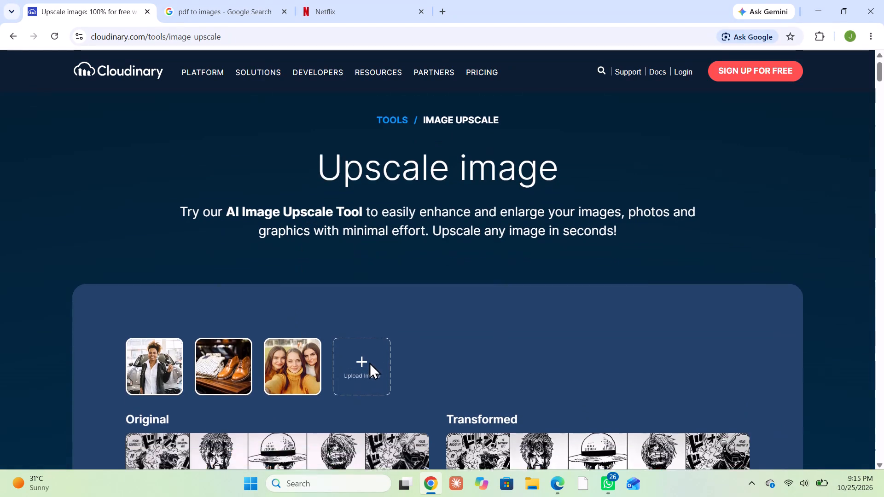
click(356, 296)
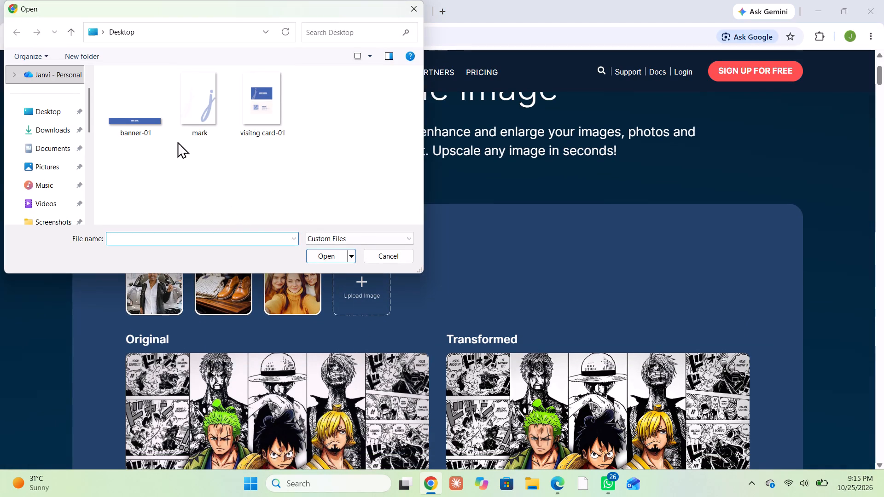
click(37, 132)
click(133, 110)
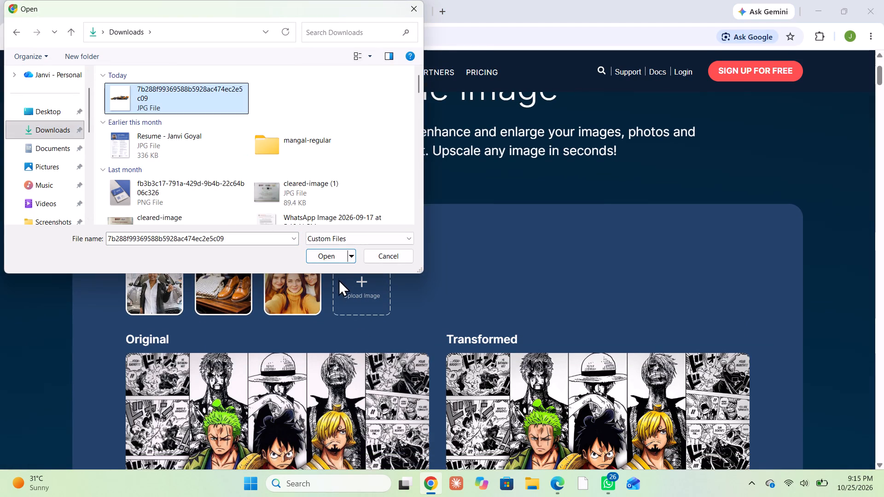
click(331, 261)
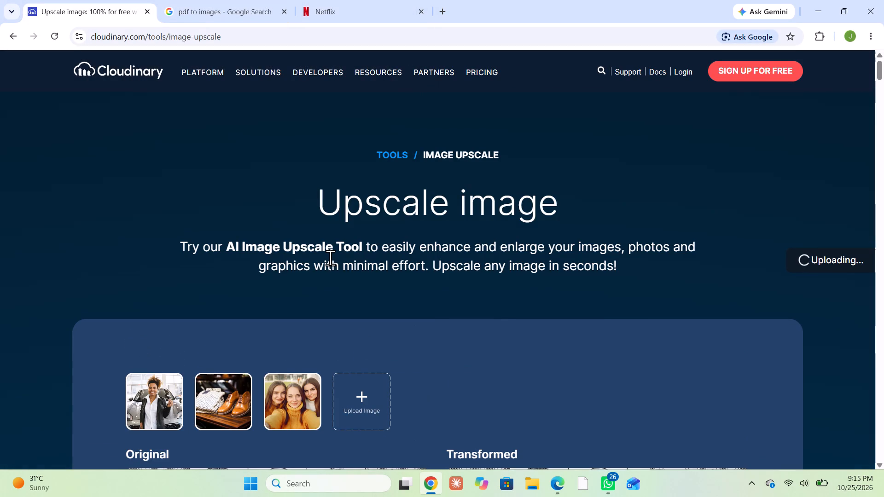
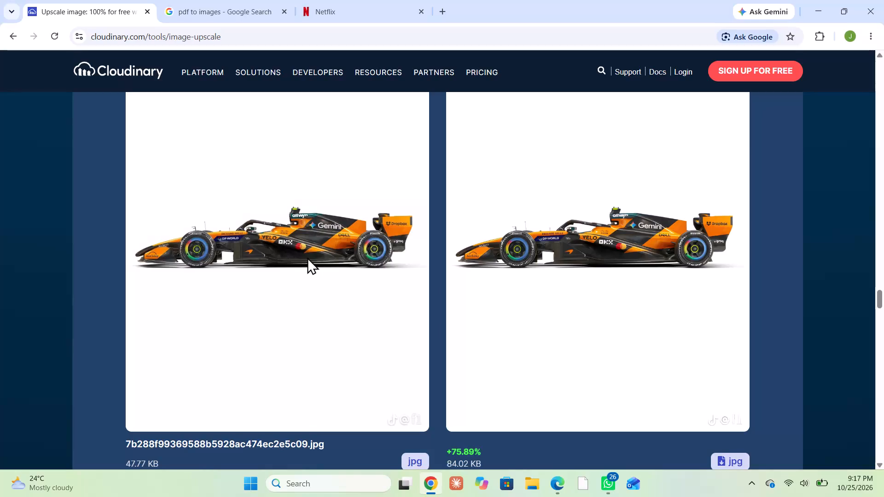
Download the upscaled JPG version of the McLaren car image from the Image Upscale results.
scroll(476, 321, down, 3)
scroll(561, 305, up, 2)
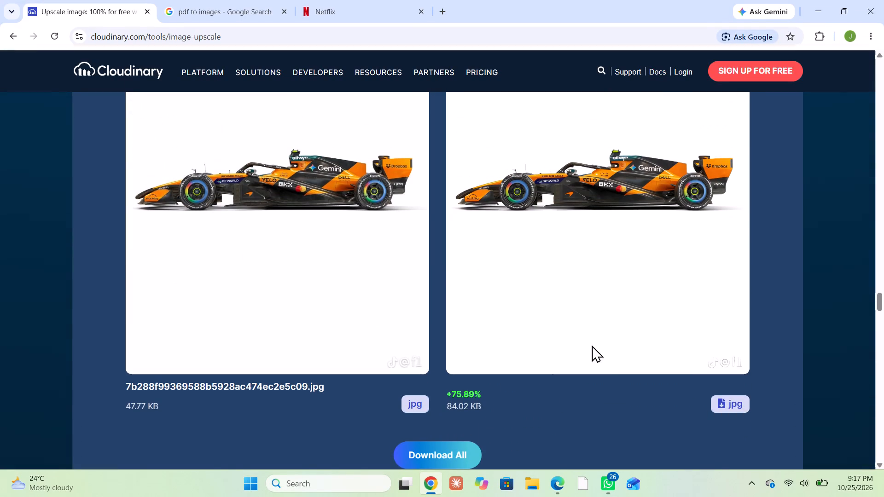
click(723, 401)
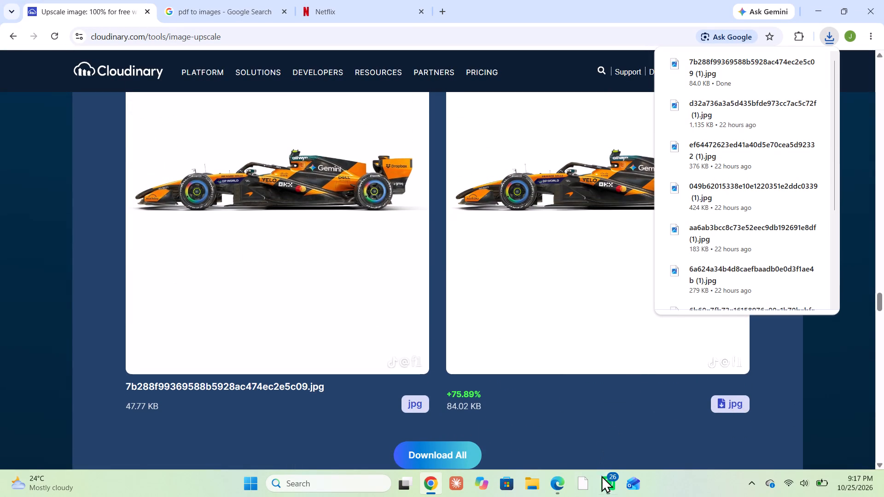
Turn off the computer's Wi-Fi and launch Adobe Illustrator 2025 from the recent Windows searches.
click(357, 485)
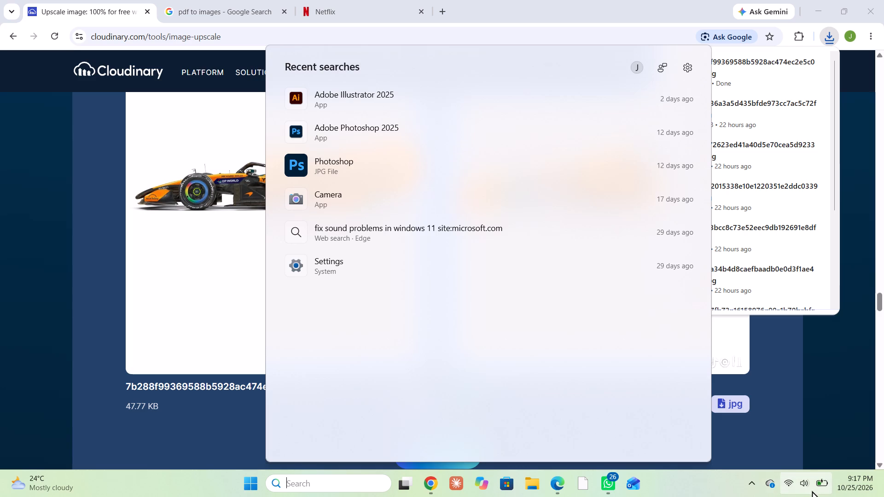
click(792, 483)
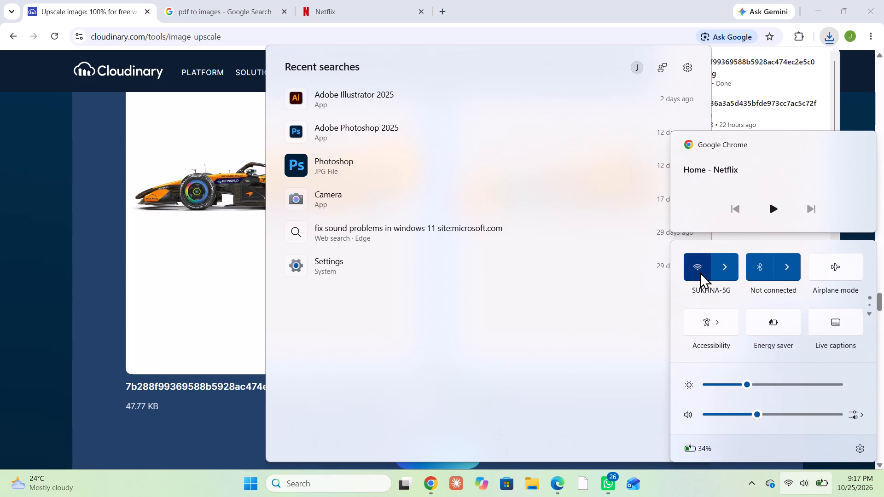
click(700, 272)
click(353, 106)
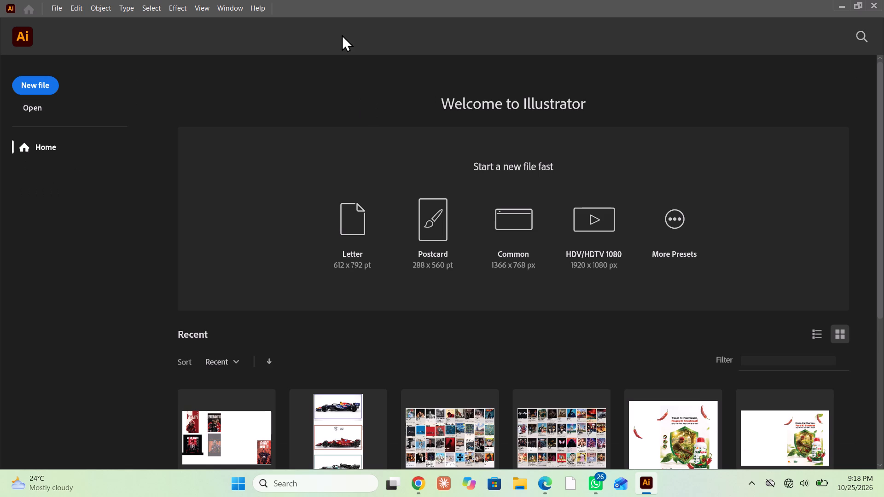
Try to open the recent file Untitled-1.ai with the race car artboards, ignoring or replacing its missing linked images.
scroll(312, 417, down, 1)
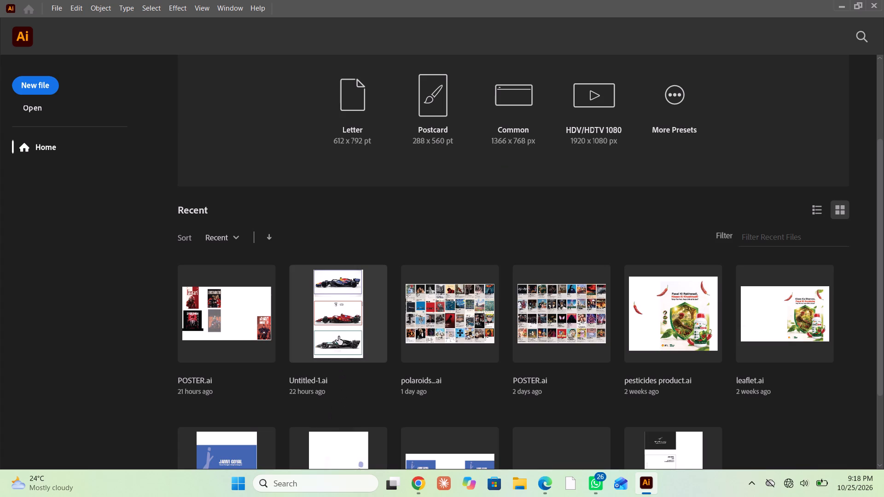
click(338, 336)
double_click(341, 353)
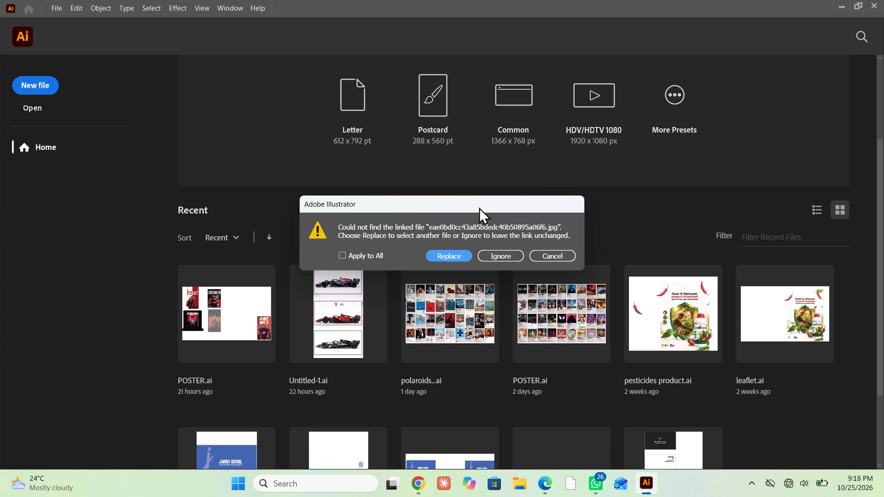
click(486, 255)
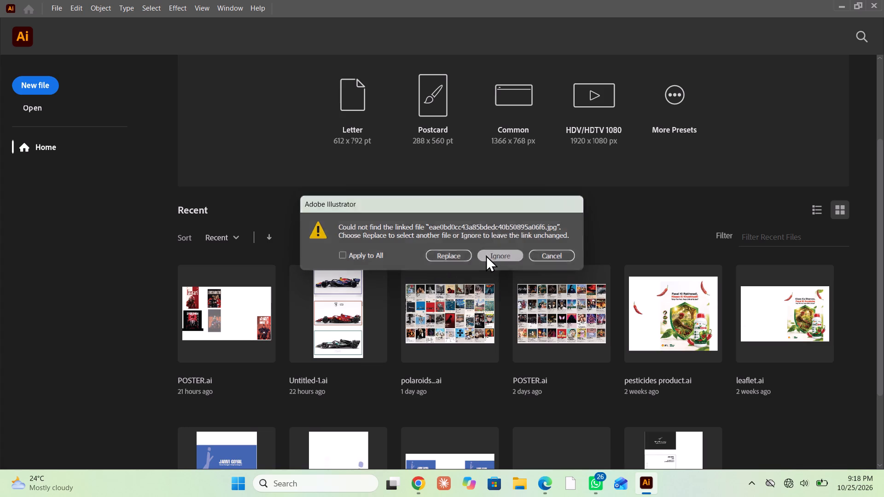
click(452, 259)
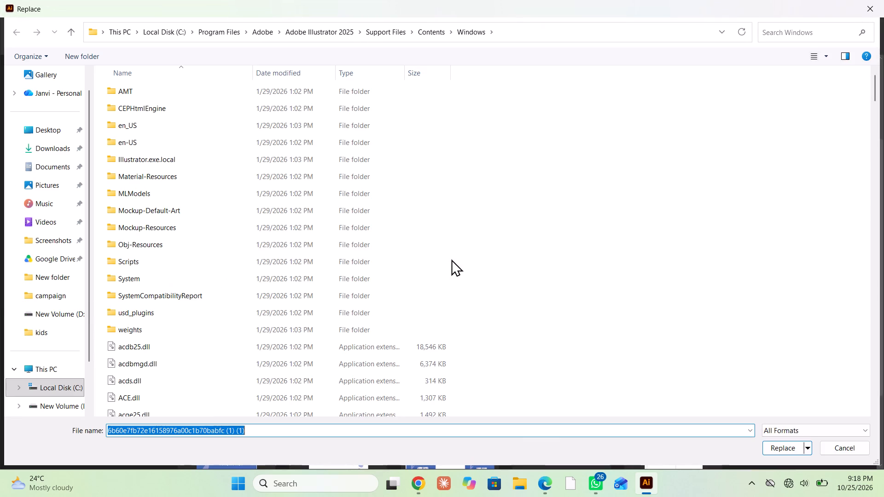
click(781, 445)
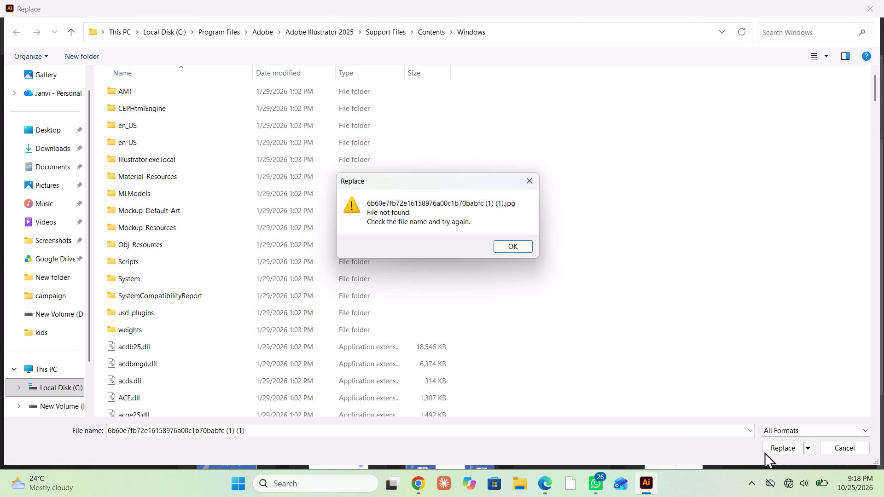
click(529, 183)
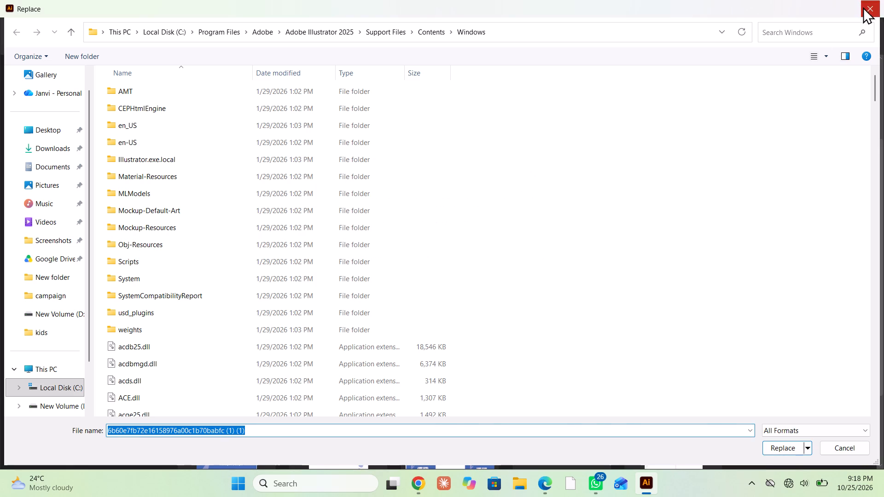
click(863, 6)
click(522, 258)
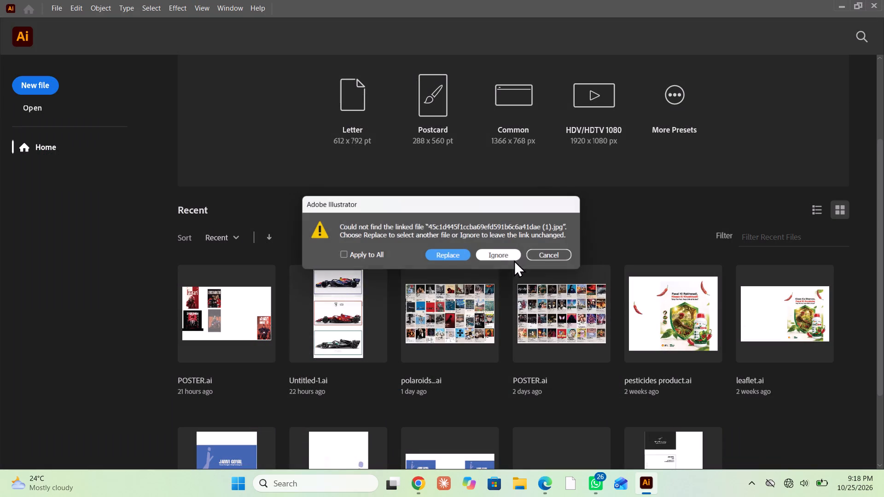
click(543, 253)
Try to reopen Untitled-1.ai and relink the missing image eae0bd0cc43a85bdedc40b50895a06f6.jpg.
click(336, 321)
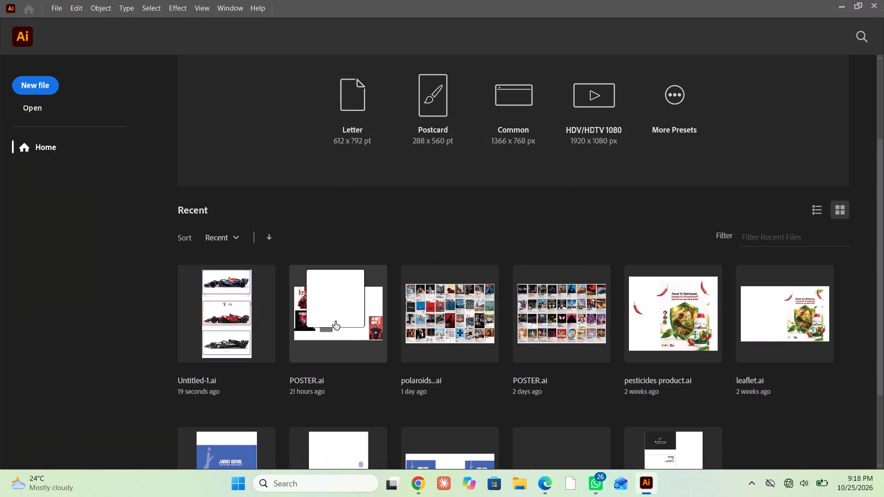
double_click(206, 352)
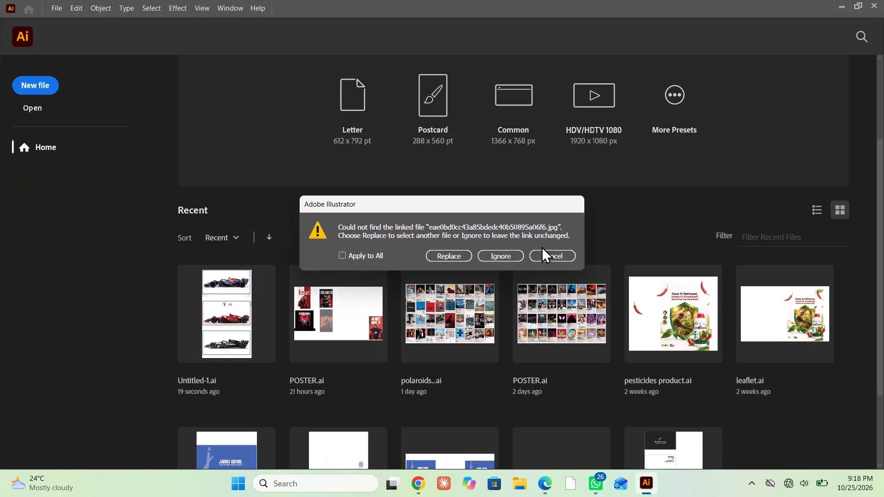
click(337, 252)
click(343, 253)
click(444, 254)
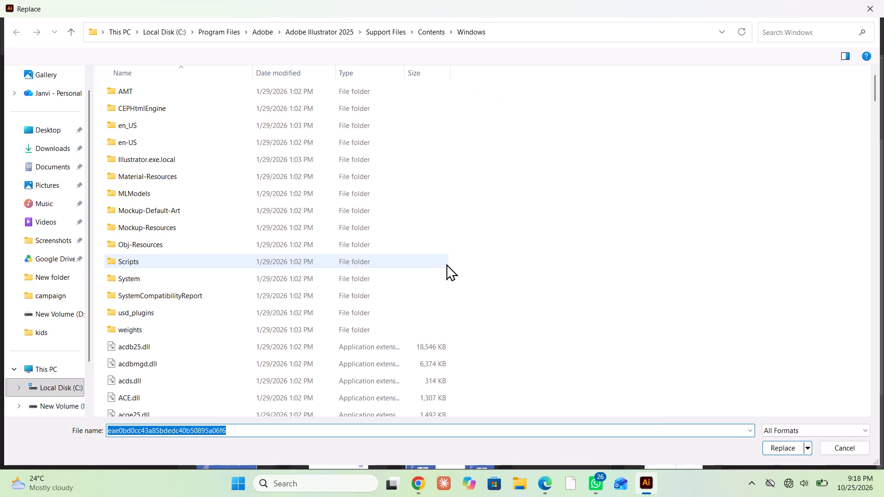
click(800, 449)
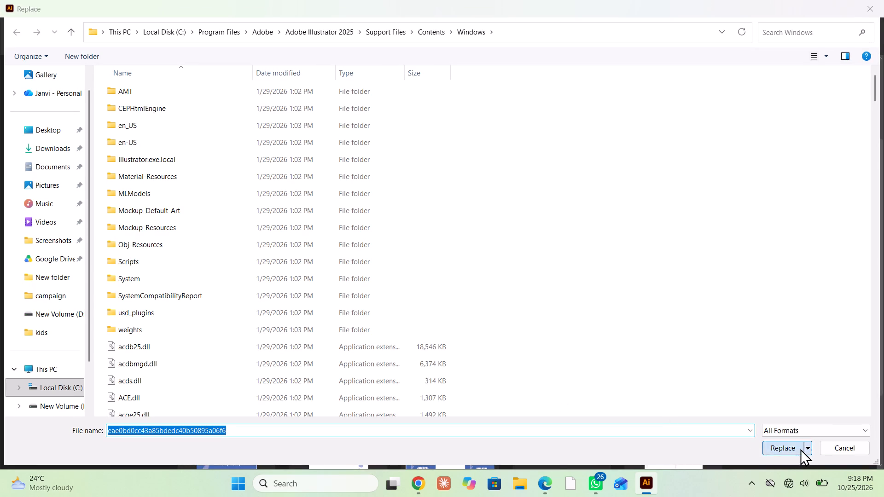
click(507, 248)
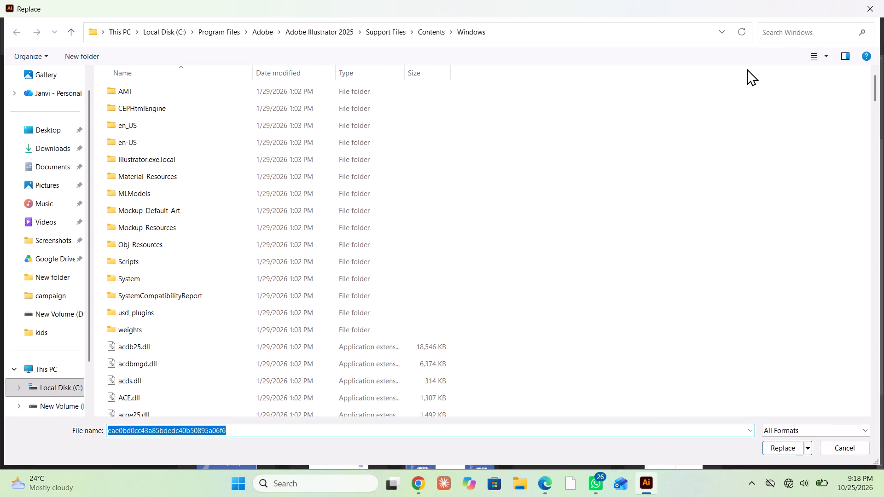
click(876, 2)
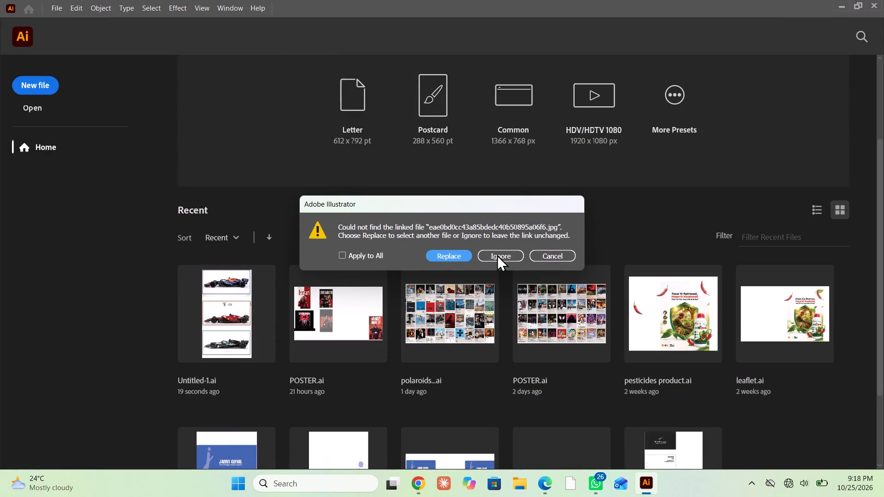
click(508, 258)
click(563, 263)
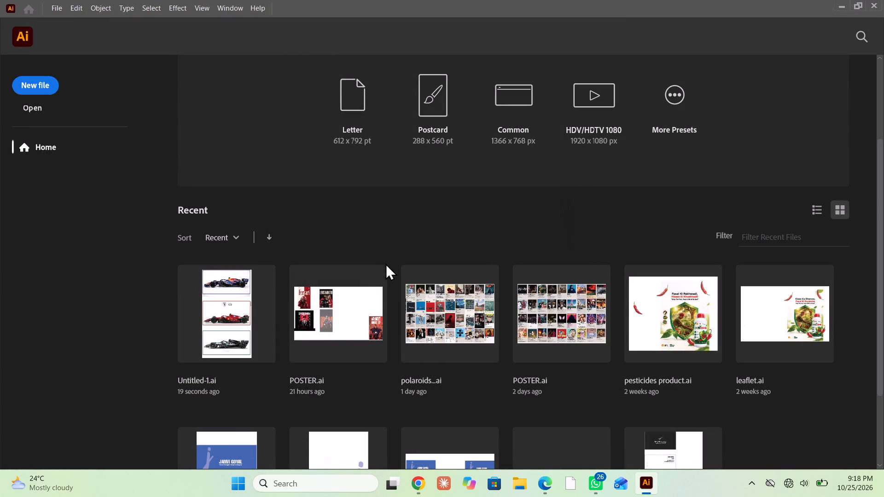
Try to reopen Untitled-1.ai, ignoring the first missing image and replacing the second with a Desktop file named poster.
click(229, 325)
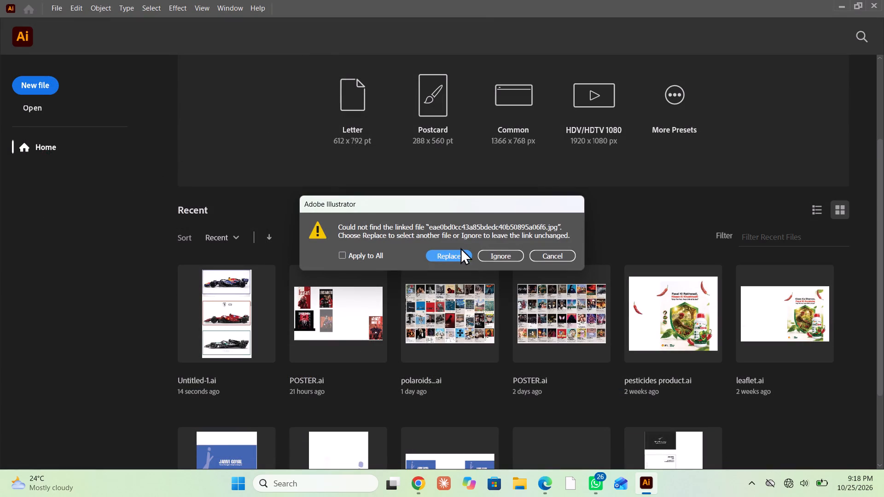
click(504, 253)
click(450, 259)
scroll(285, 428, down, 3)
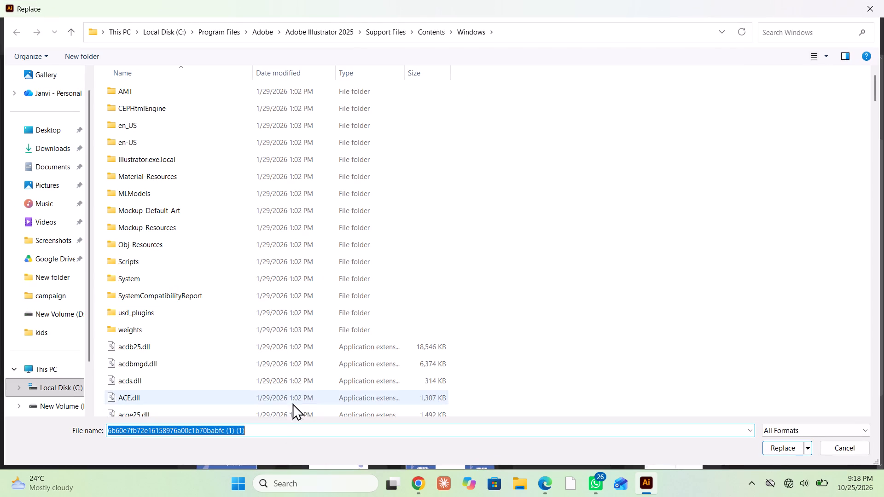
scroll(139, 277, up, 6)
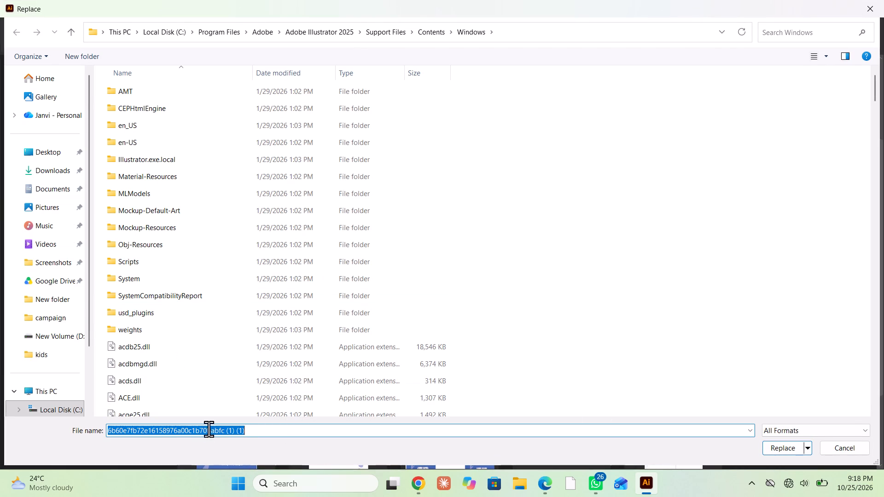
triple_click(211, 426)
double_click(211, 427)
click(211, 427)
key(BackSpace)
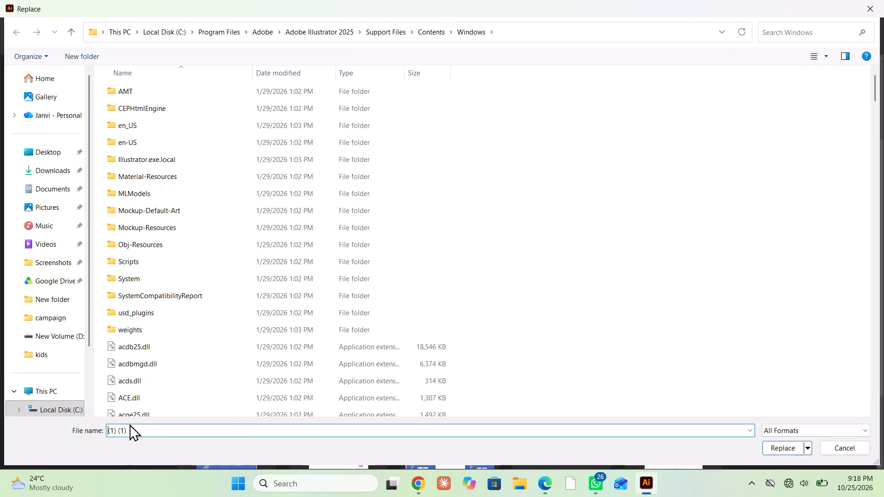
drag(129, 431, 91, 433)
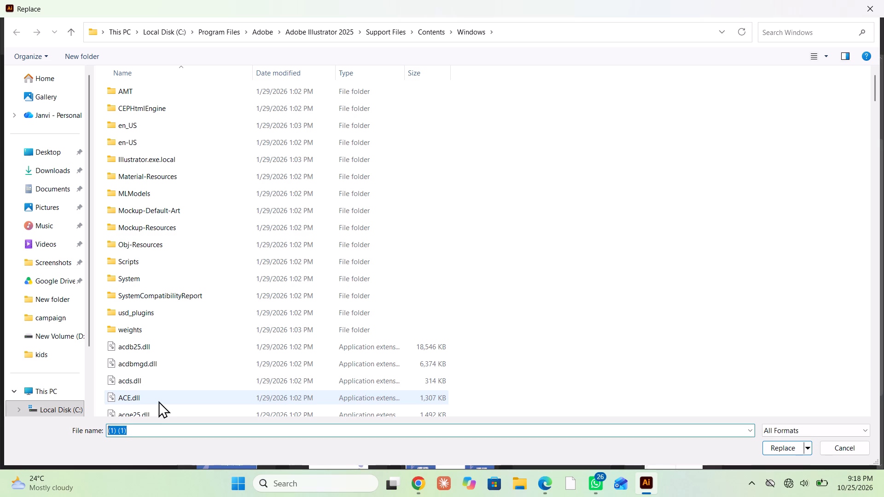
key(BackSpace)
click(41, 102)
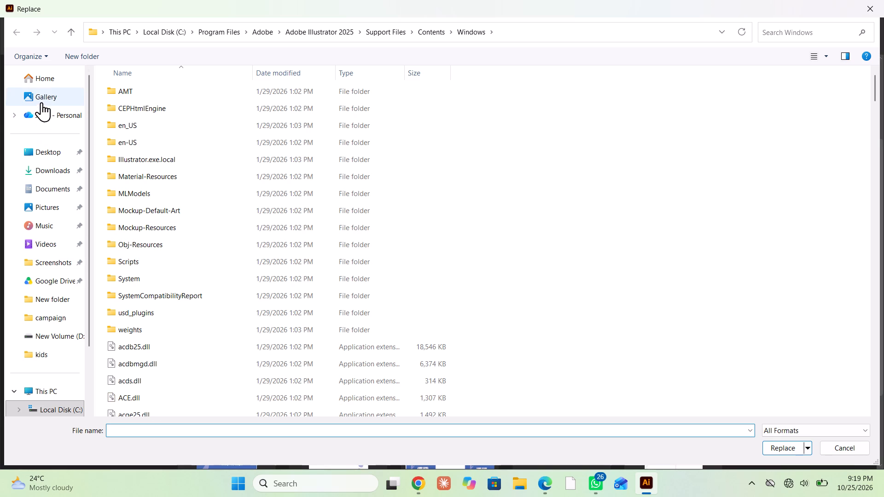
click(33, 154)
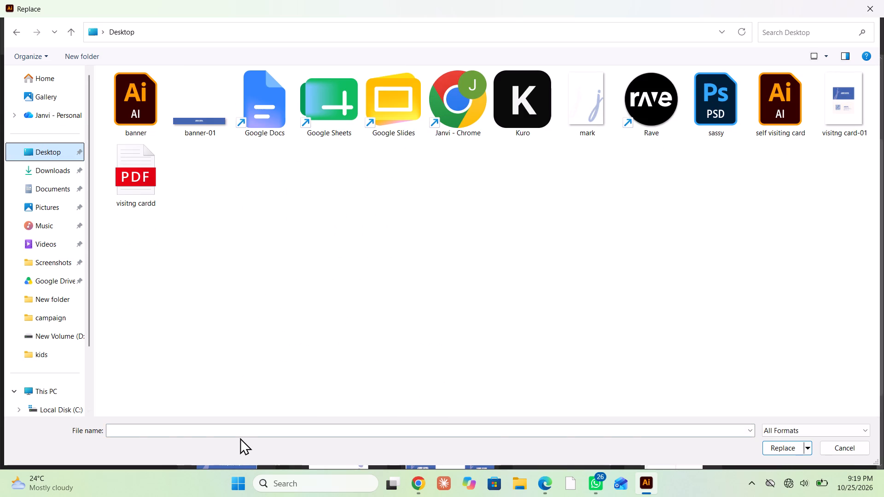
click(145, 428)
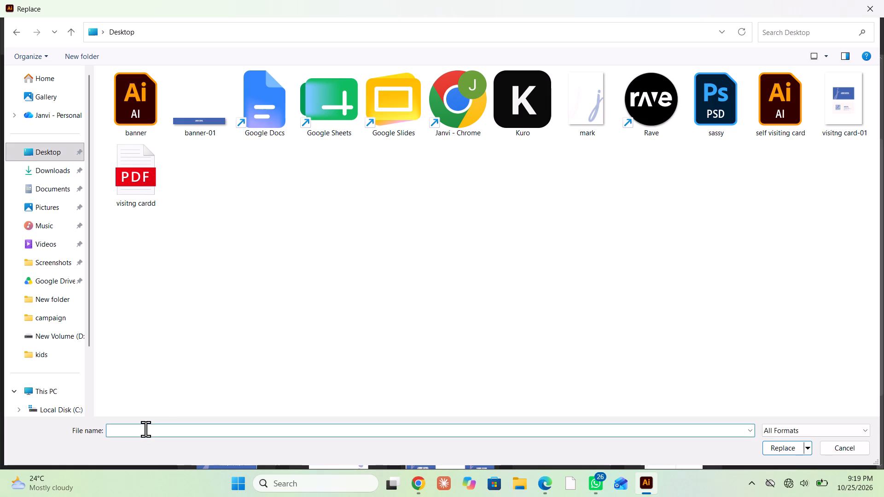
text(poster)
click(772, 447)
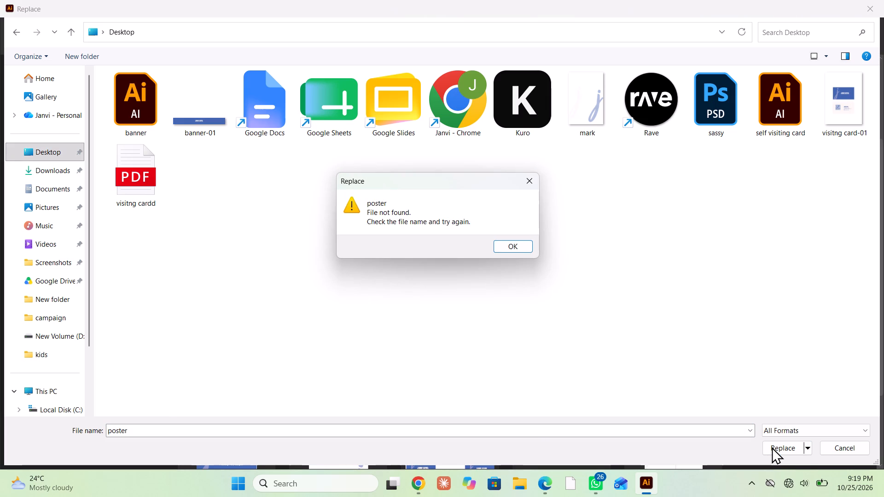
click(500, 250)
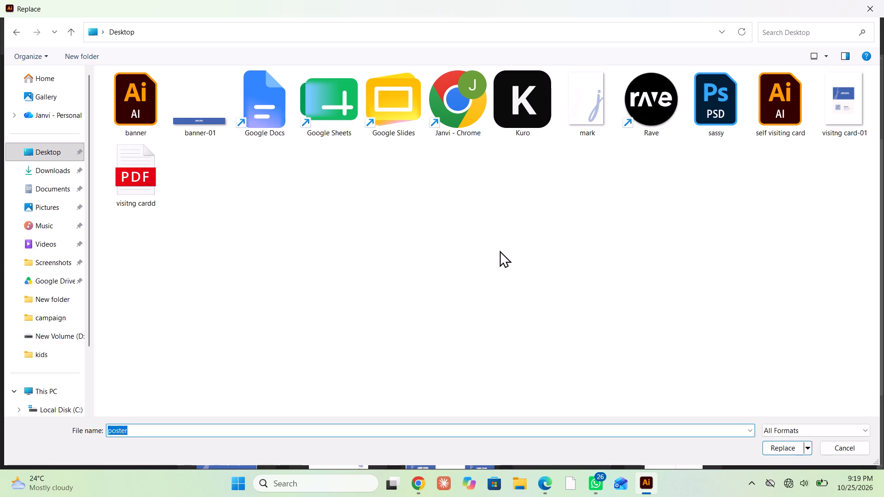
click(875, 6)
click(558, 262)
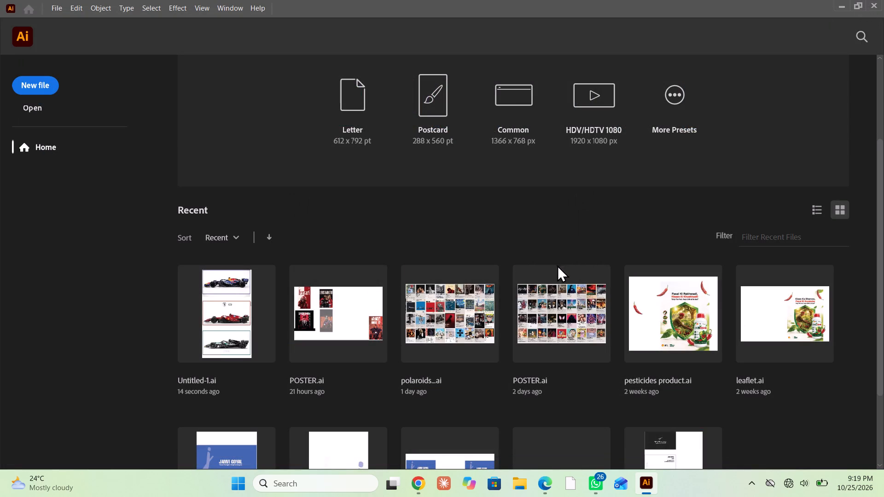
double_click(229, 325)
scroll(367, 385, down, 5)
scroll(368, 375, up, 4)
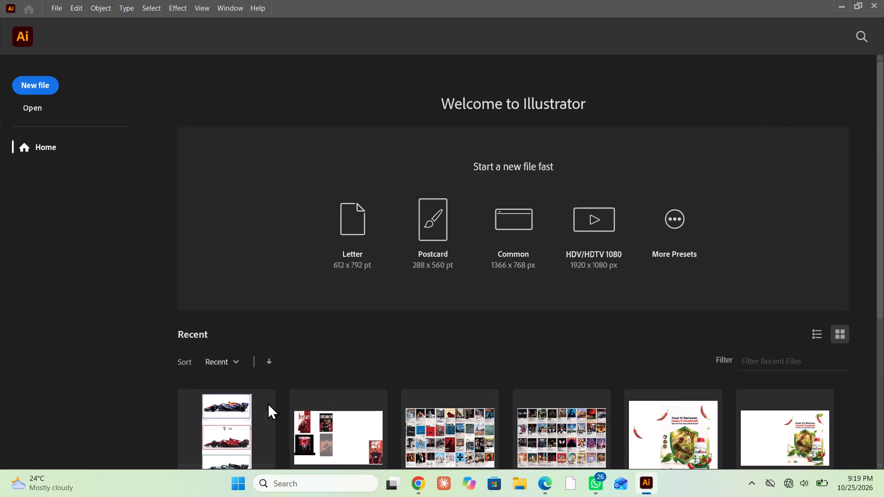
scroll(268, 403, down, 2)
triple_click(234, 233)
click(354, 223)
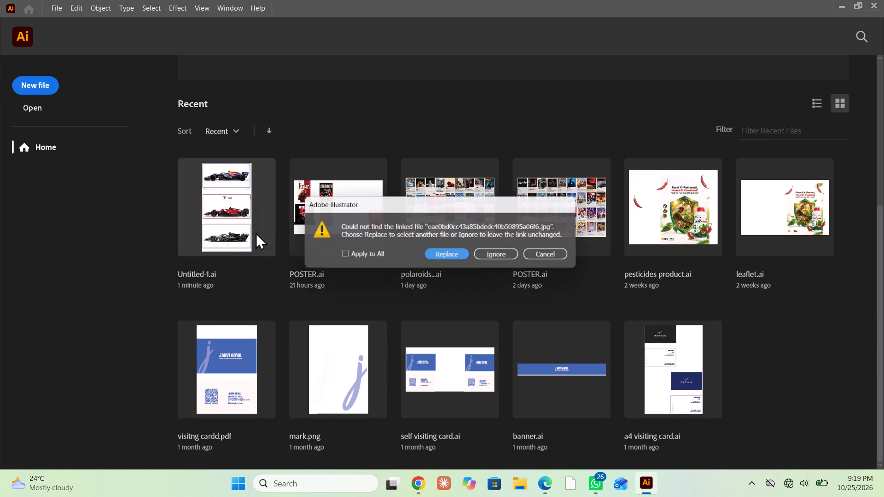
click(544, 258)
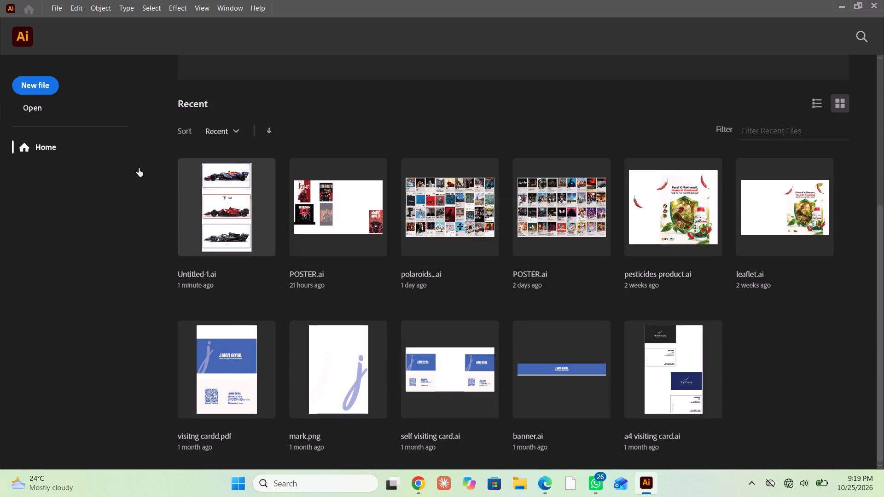
Create a new 12 x 18 in portrait document with 2 artboards, CMYK color and 300 ppi raster effects.
scroll(62, 147, up, 3)
click(27, 83)
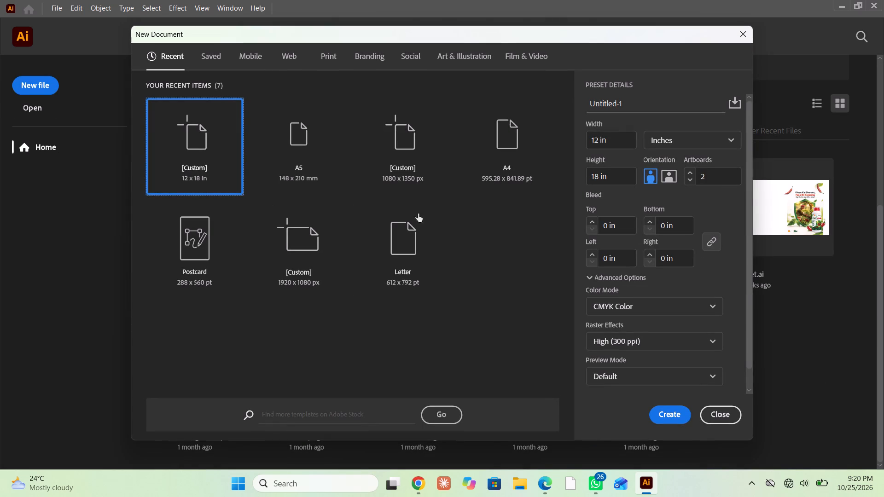
click(660, 178)
click(652, 180)
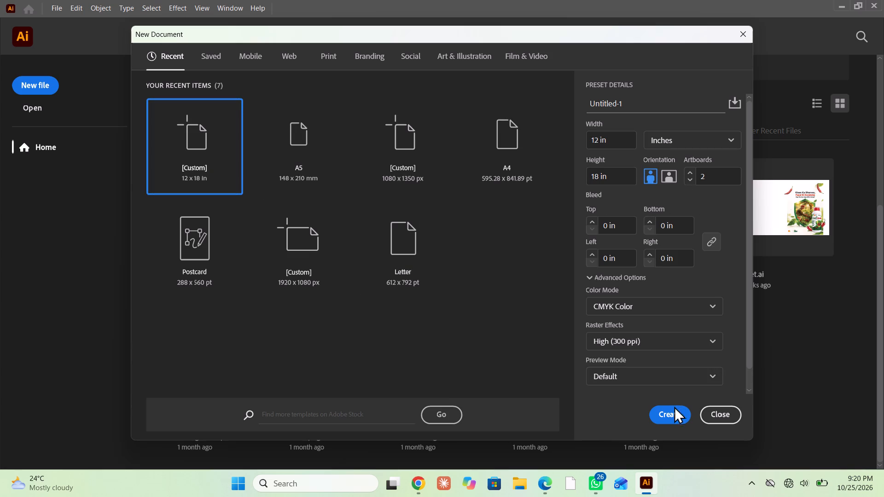
click(672, 413)
click(671, 415)
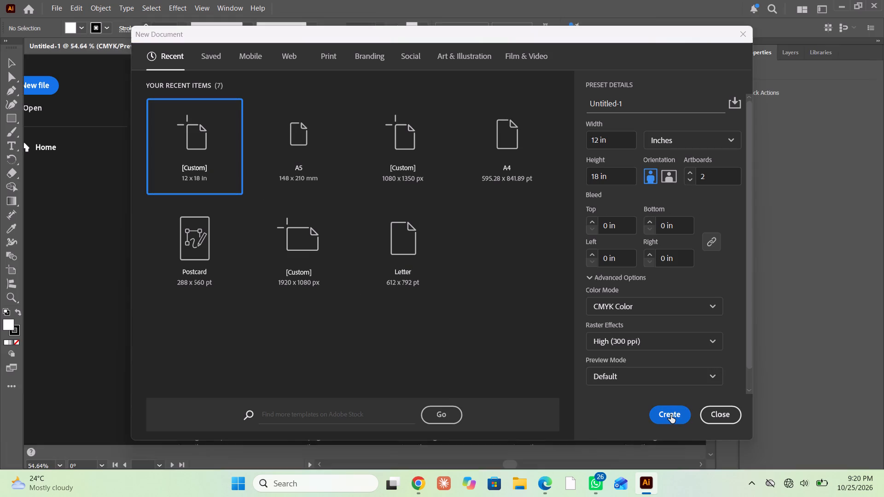
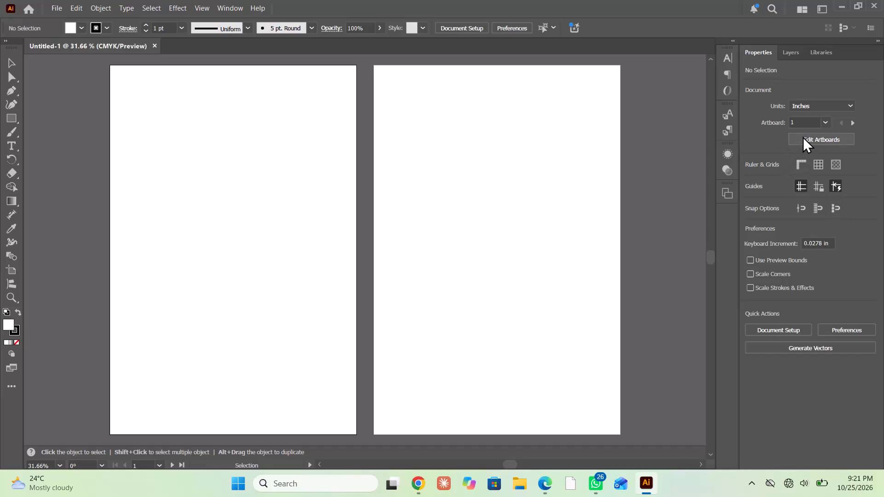
Duplicate Artboard 2 to add a third 12 x 18 in artboard beside it.
click(803, 136)
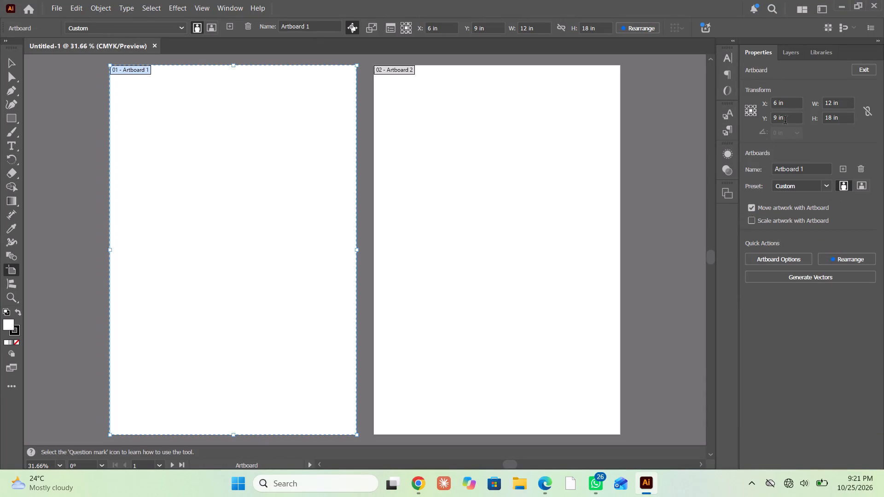
scroll(495, 275, left, 1)
alt+scroll(454, 235, down, 2)
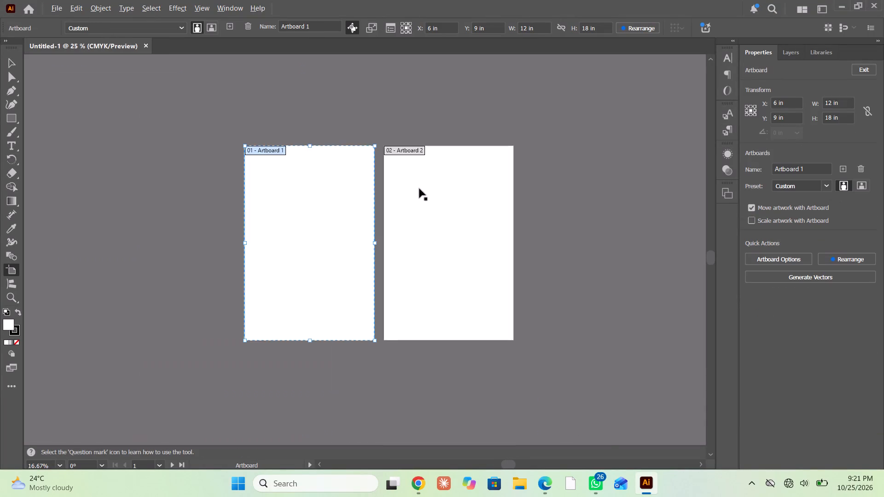
alt+scroll(415, 173, up, 2)
drag(377, 123, 541, 149)
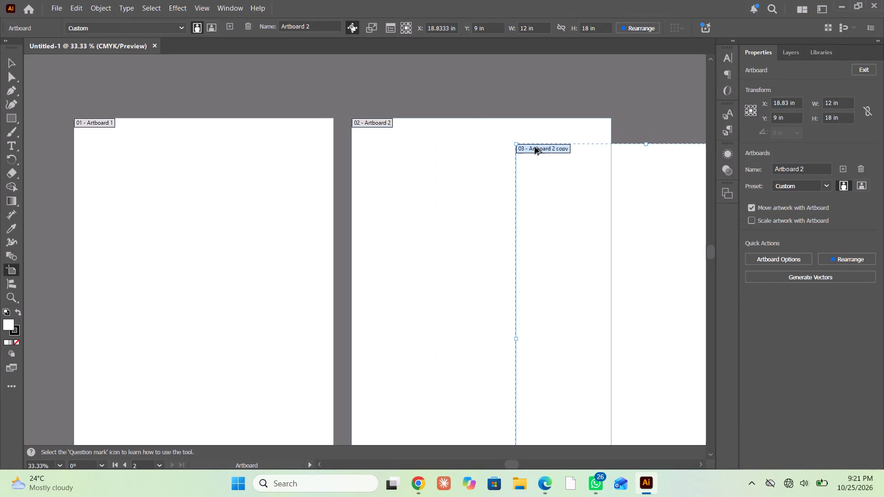
Move Artboard 2 against the side of Artboard 1, at about X 18 in and Y 9 in.
alt+scroll(463, 164, down, 2)
alt+scroll(465, 161, up, 2)
drag(363, 125, 345, 125)
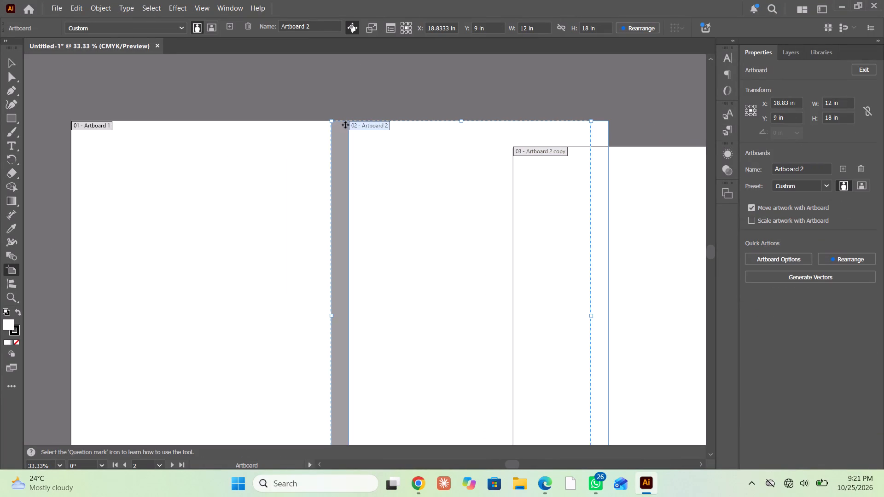
drag(345, 125, 346, 125)
alt+scroll(350, 121, up, 5)
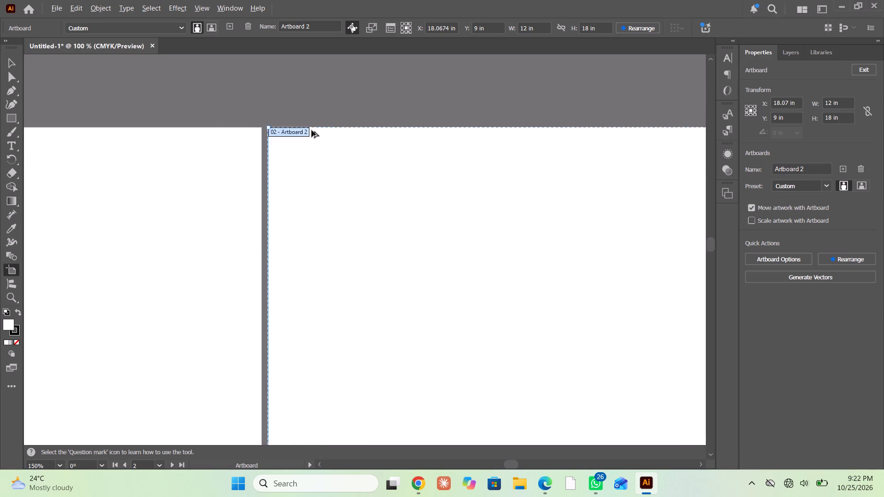
alt+scroll(312, 130, up, 4)
drag(228, 121, 194, 121)
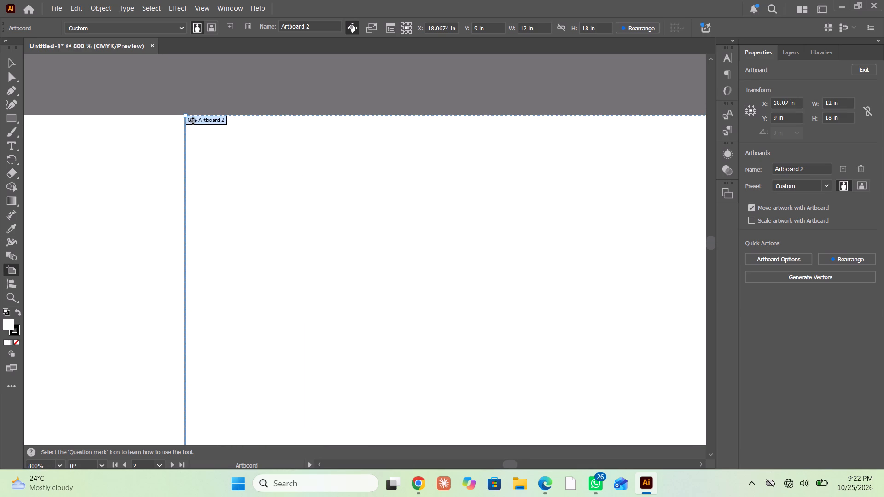
Move the copied artboard against the far side of Artboard 2, at about X 30 in and Y 9 in.
alt+scroll(201, 116, down, 11)
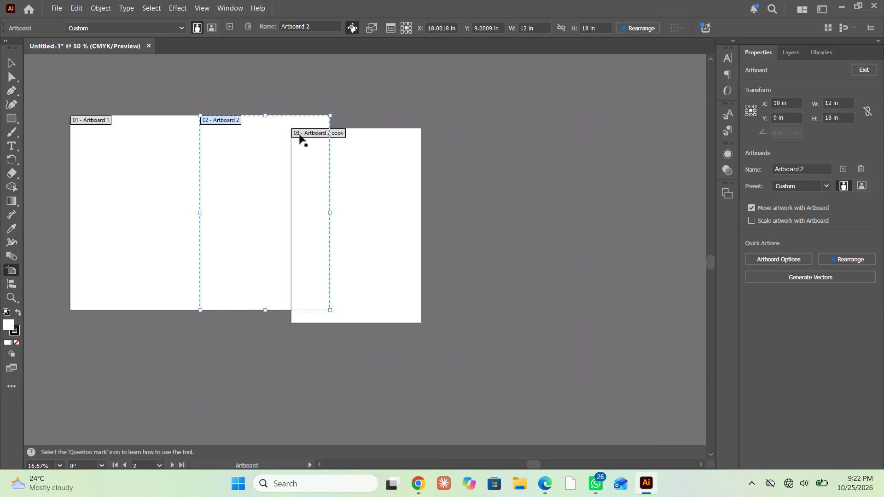
alt+scroll(368, 121, up, 3)
drag(163, 149, 286, 120)
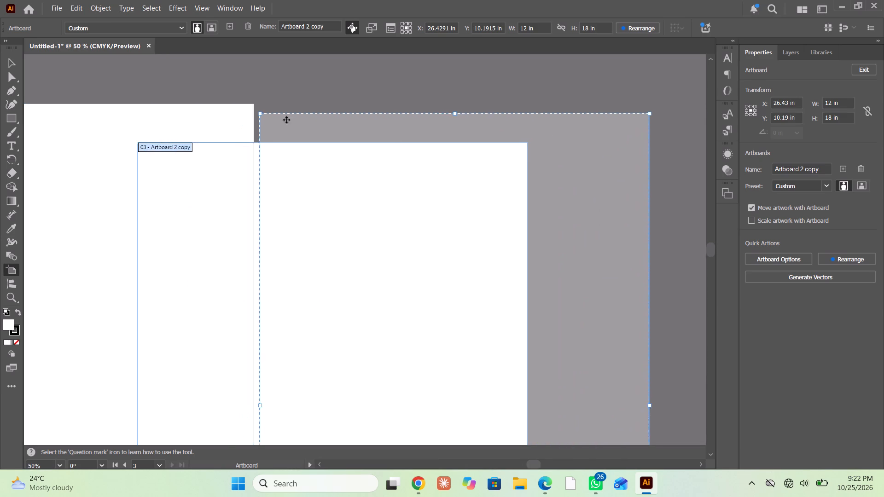
drag(286, 120, 286, 118)
alt+scroll(246, 106, up, 8)
drag(455, 217, 405, 180)
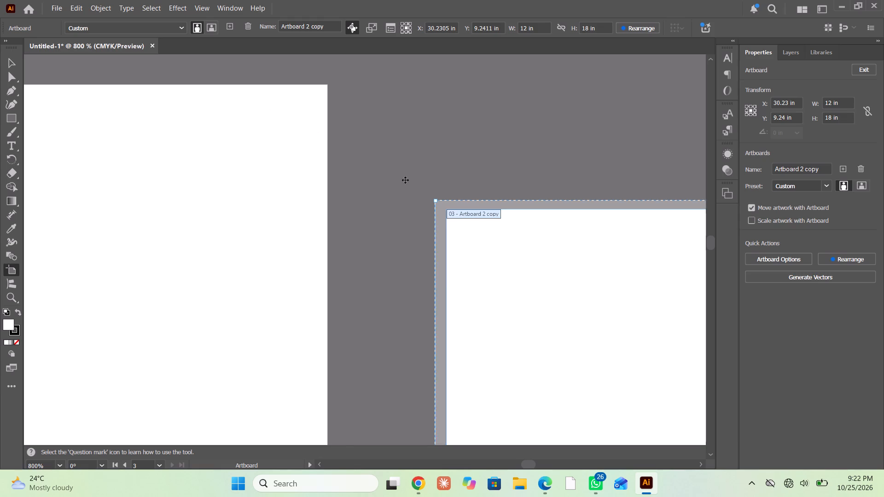
drag(405, 180, 337, 91)
alt+scroll(307, 100, up, 7)
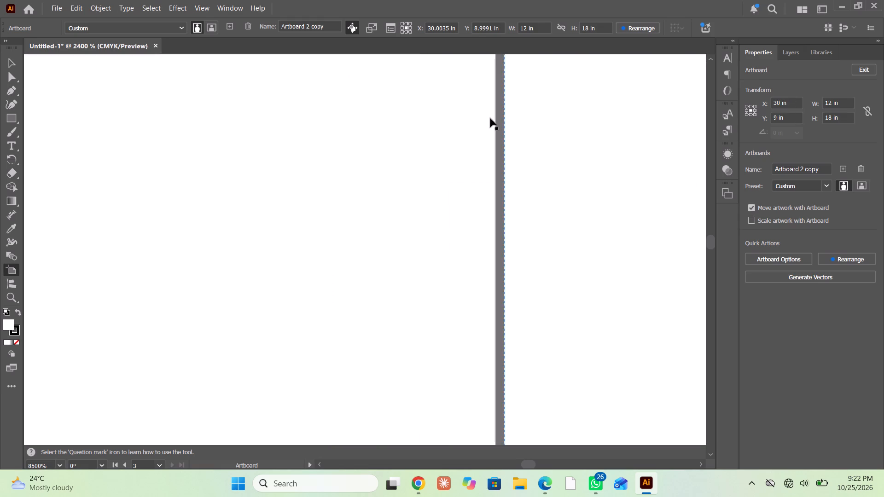
scroll(513, 125, up, 7)
scroll(507, 196, down, 6)
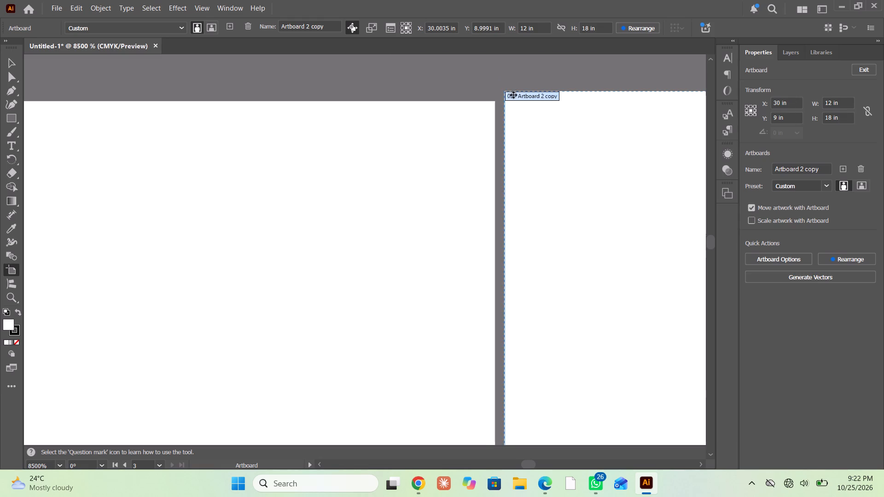
drag(513, 95, 504, 105)
Nudge the copied artboard slightly towards Artboard 2 at the hairline seam, to X 30.0018 in.
alt+scroll(510, 82, up, 6)
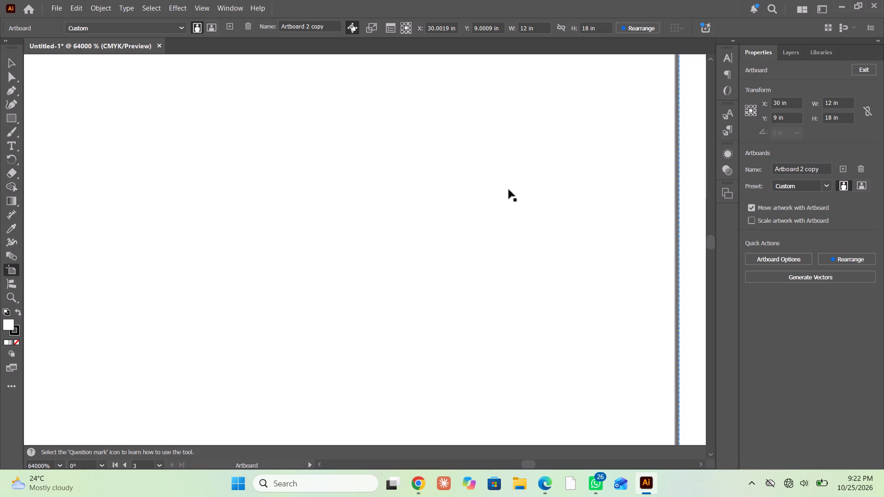
scroll(611, 156, up, 7)
scroll(605, 148, down, 5)
alt+scroll(584, 156, down, 4)
alt+scroll(508, 206, down, 2)
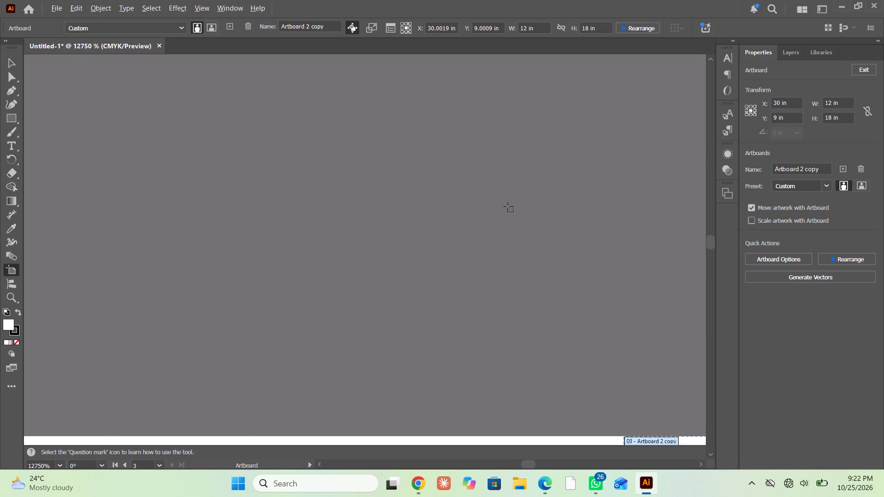
alt+scroll(507, 206, down, 2)
alt+scroll(497, 248, down, 2)
alt+scroll(546, 283, up, 3)
alt+scroll(475, 290, up, 3)
alt+scroll(407, 266, up, 1)
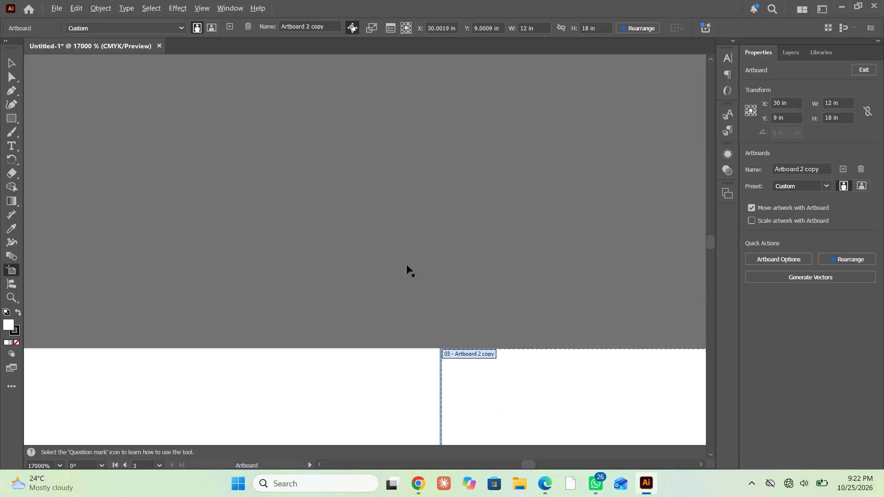
alt+scroll(407, 265, up, 2)
scroll(449, 324, down, 3)
scroll(465, 293, left, 3)
scroll(468, 287, right, 1)
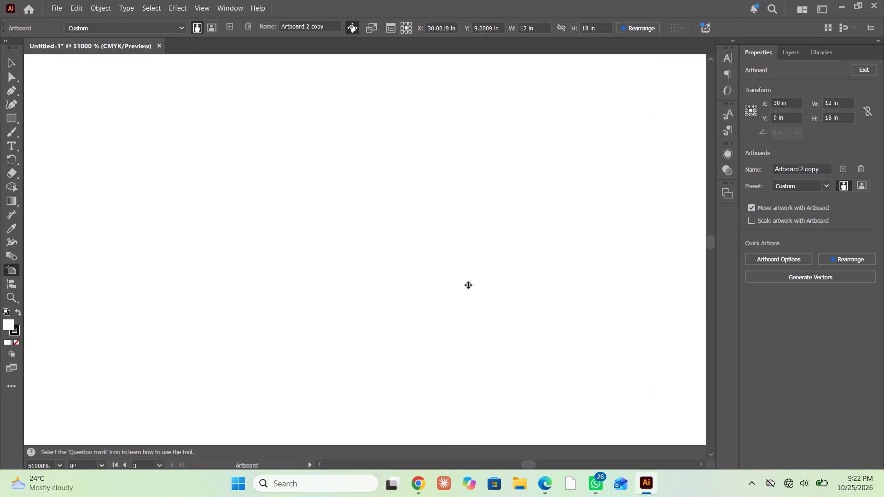
scroll(468, 285, right, 2)
alt+scroll(466, 293, down, 3)
scroll(393, 189, up, 4)
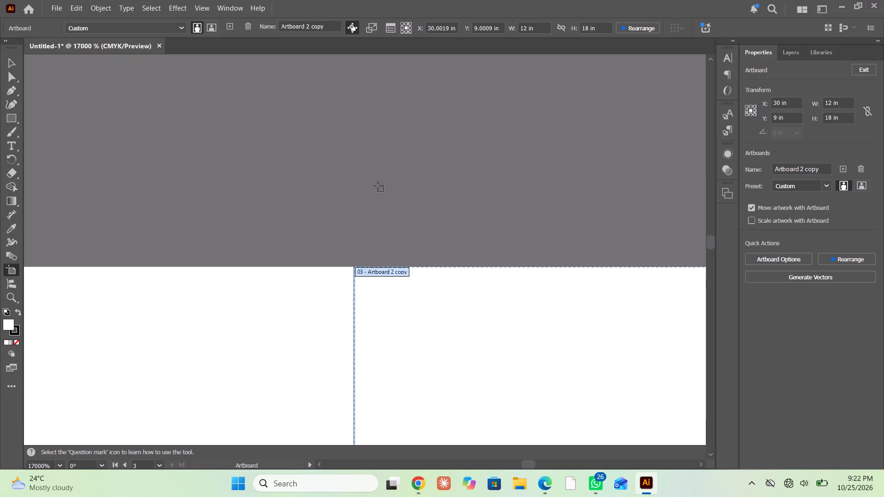
scroll(367, 283, down, 2)
alt+scroll(357, 162, up, 1)
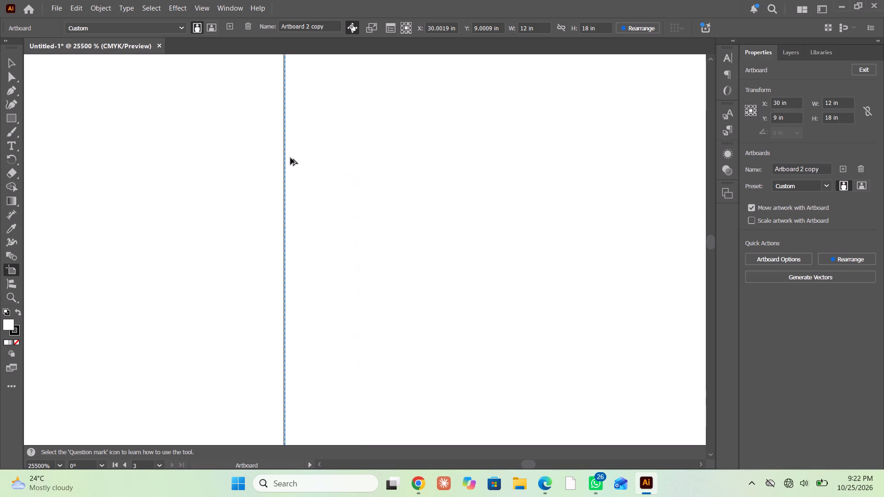
alt+scroll(291, 158, up, 1)
alt+scroll(445, 202, up, 2)
scroll(498, 185, up, 3)
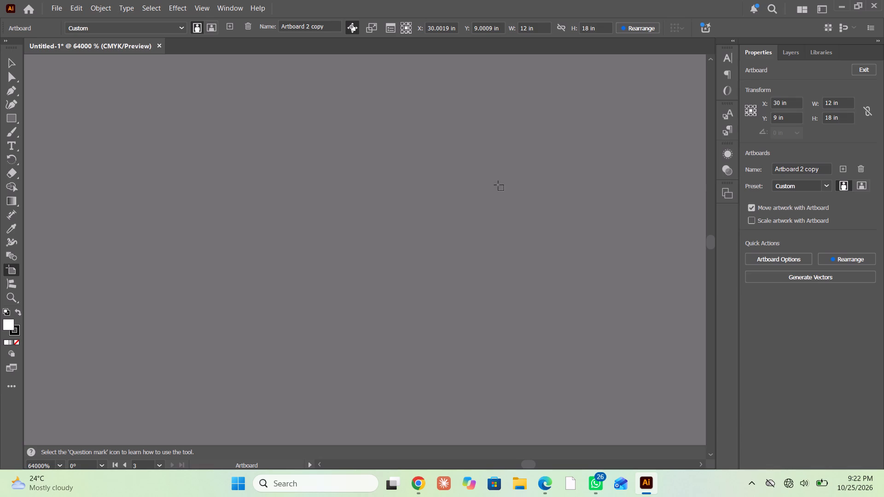
alt+scroll(496, 184, down, 5)
alt+scroll(469, 270, down, 2)
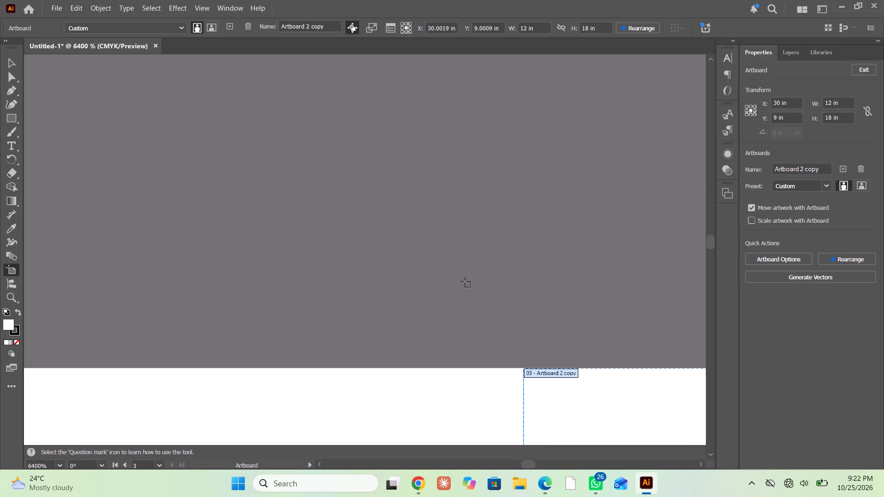
alt+scroll(545, 386, up, 4)
alt+scroll(433, 358, up, 2)
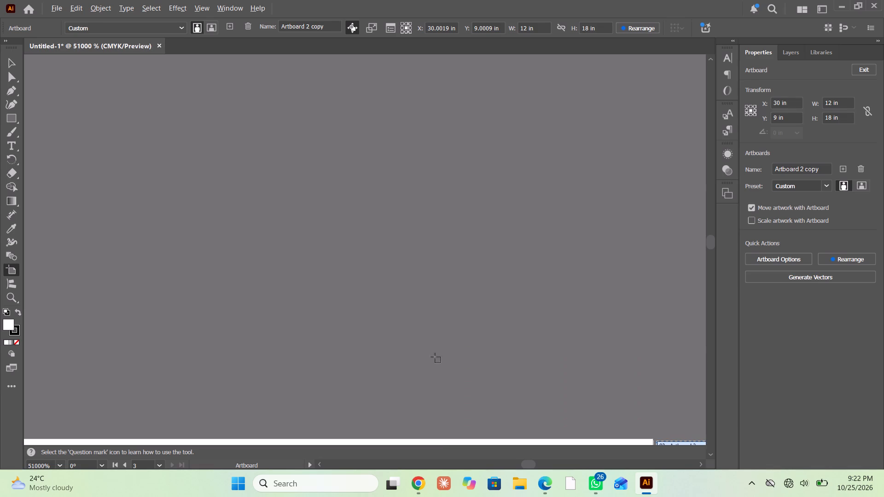
scroll(468, 363, down, 2)
scroll(470, 352, left, 1)
scroll(471, 336, right, 1)
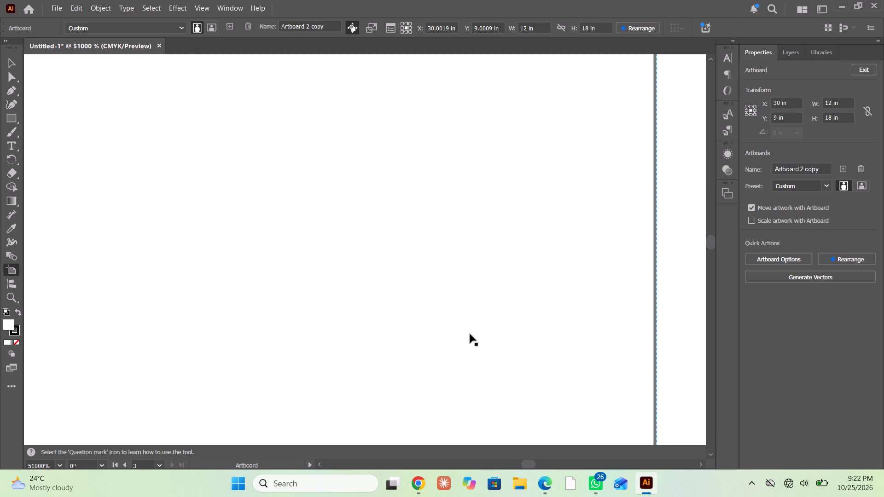
scroll(470, 334, right, 1)
scroll(470, 332, up, 1)
scroll(471, 328, down, 2)
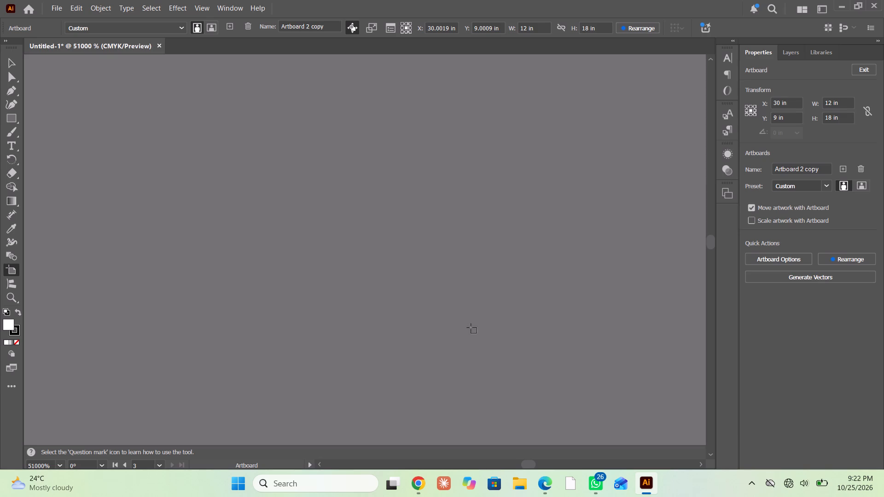
scroll(471, 327, down, 1)
scroll(618, 249, up, 3)
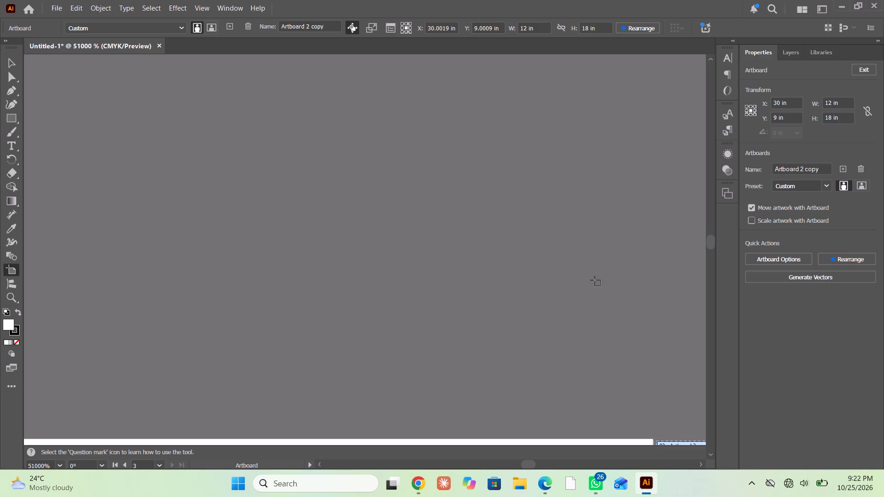
click(669, 443)
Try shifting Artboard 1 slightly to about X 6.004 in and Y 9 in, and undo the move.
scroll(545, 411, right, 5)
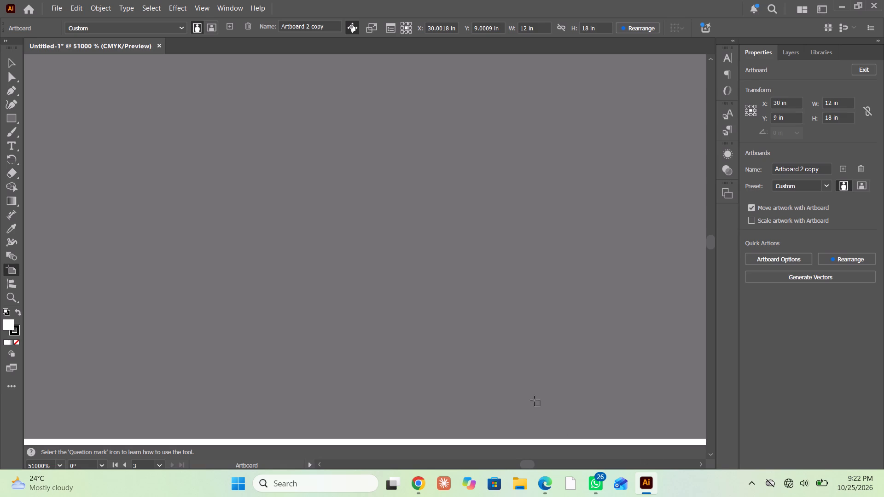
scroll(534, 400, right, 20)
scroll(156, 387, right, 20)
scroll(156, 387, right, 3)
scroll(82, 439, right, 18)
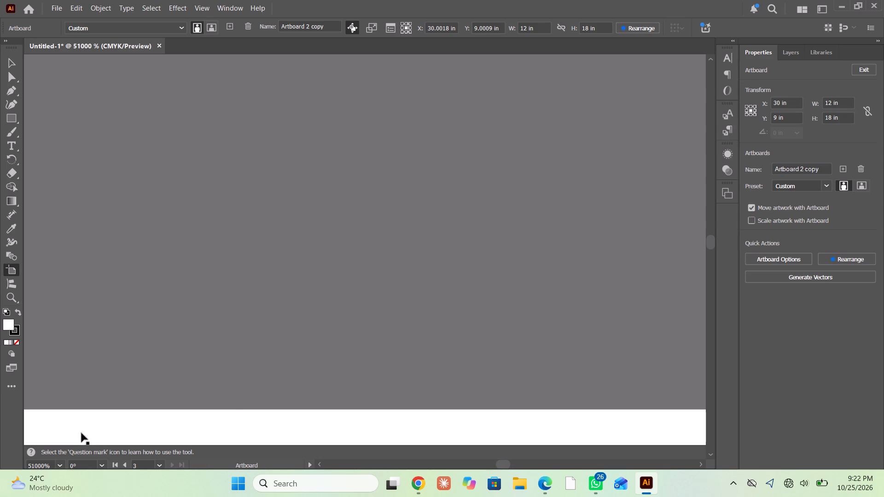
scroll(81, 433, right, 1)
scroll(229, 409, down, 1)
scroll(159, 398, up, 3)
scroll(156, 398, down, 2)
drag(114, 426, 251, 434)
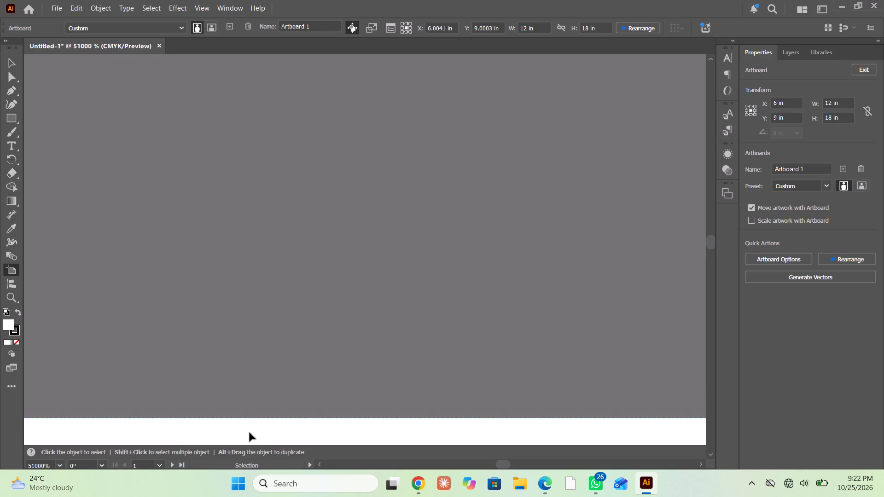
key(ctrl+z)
Inspect the upper edges and seams of the three artboards for gaps and misalignment.
scroll(165, 405, right, 3)
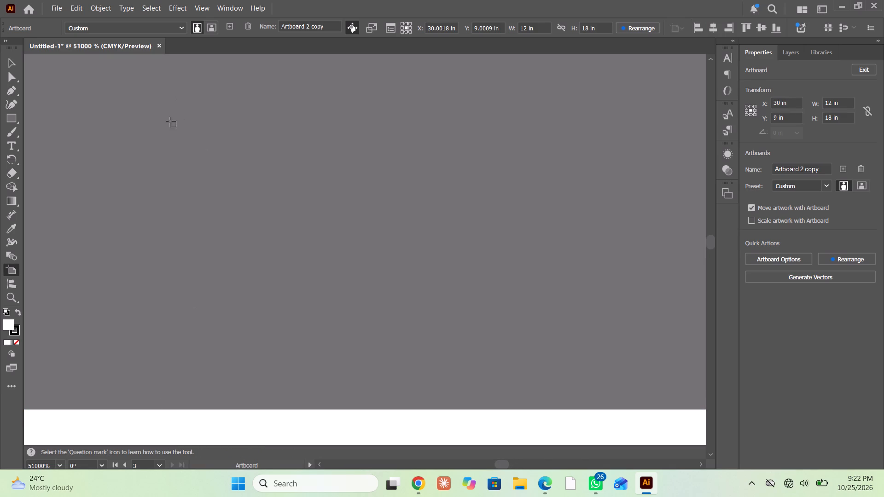
drag(501, 464, 495, 467)
drag(493, 462, 459, 469)
drag(461, 466, 475, 465)
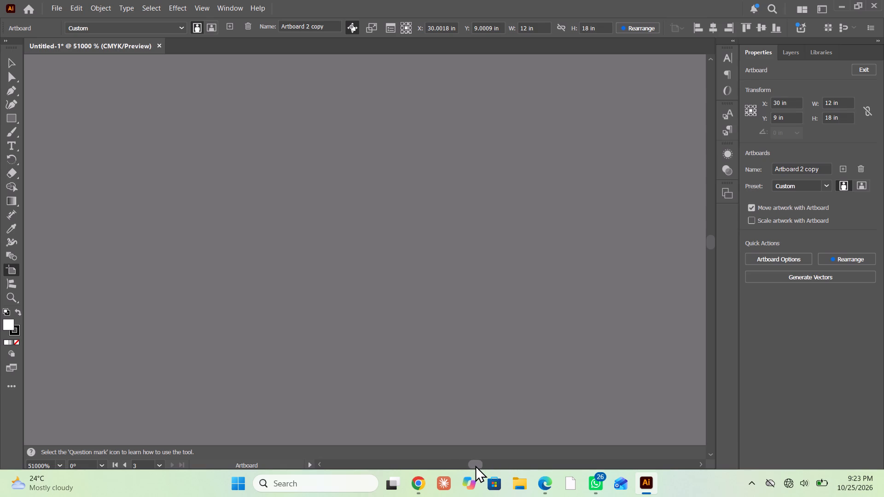
drag(475, 465, 478, 465)
drag(478, 465, 487, 467)
drag(485, 466, 493, 465)
alt+scroll(435, 439, down, 4)
ctrl+scroll(413, 416, down, 10)
alt+scroll(414, 410, down, 3)
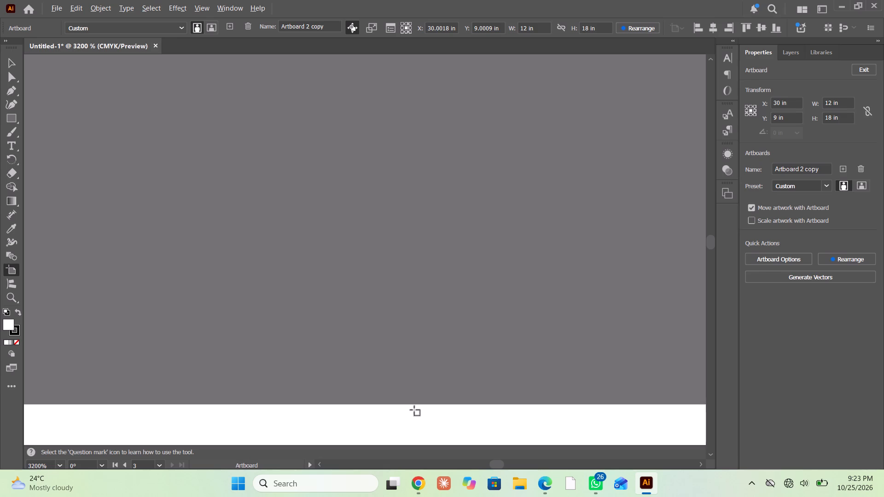
alt+scroll(414, 410, down, 11)
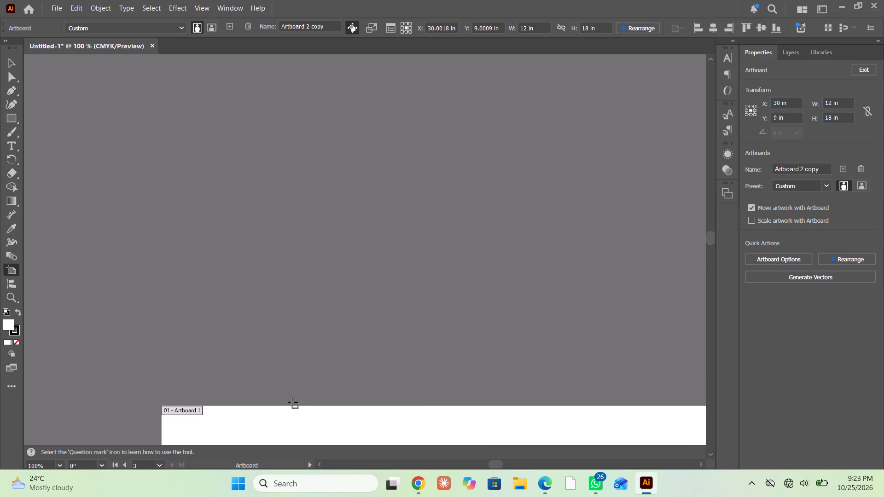
scroll(292, 402, down, 8)
alt+scroll(289, 394, down, 4)
alt+scroll(460, 381, up, 4)
alt+scroll(435, 376, down, 3)
alt+scroll(435, 376, up, 1)
alt+scroll(432, 374, down, 3)
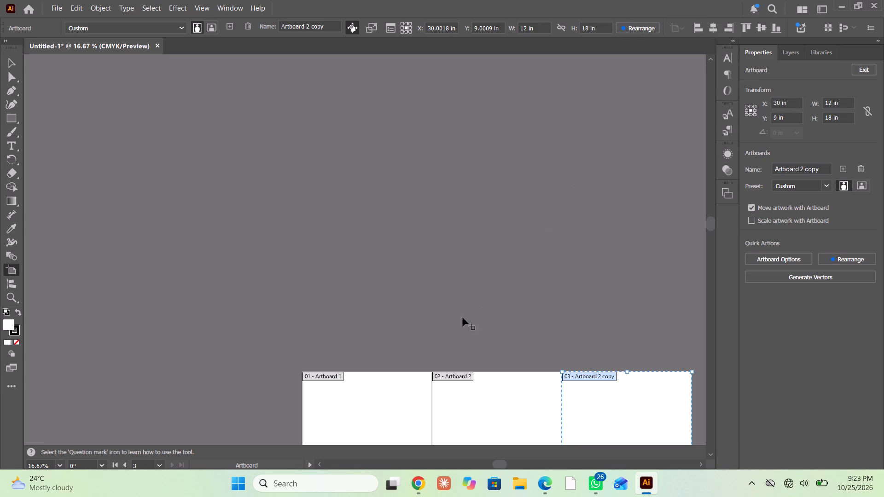
Move Artboard 2 and Artboard 2 copy together flush against Artboard 1's upper corner, at Y 9 in, and leave artboard editing.
shift+click(438, 376)
scroll(437, 369, down, 3)
alt+scroll(424, 384, up, 1)
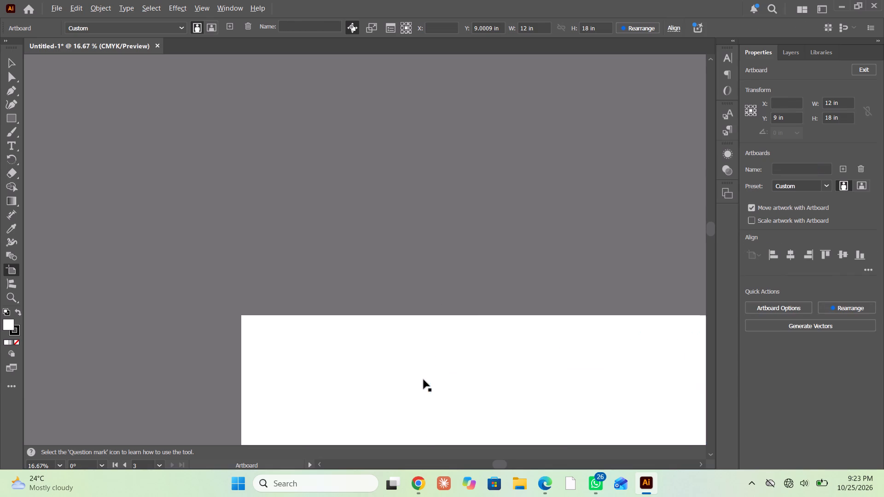
alt+scroll(424, 380, up, 1)
alt+scroll(442, 329, up, 3)
alt+scroll(446, 243, up, 4)
alt+scroll(427, 191, up, 3)
alt+scroll(363, 151, up, 2)
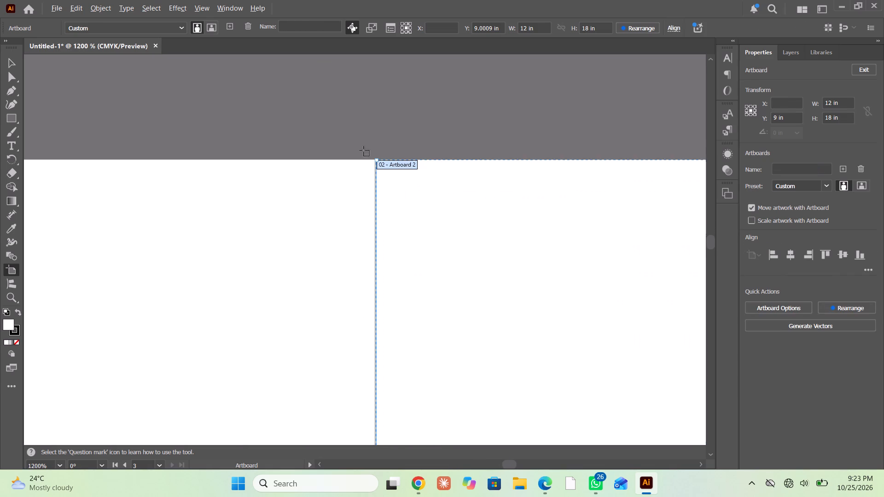
alt+scroll(363, 150, up, 1)
alt+scroll(393, 181, up, 5)
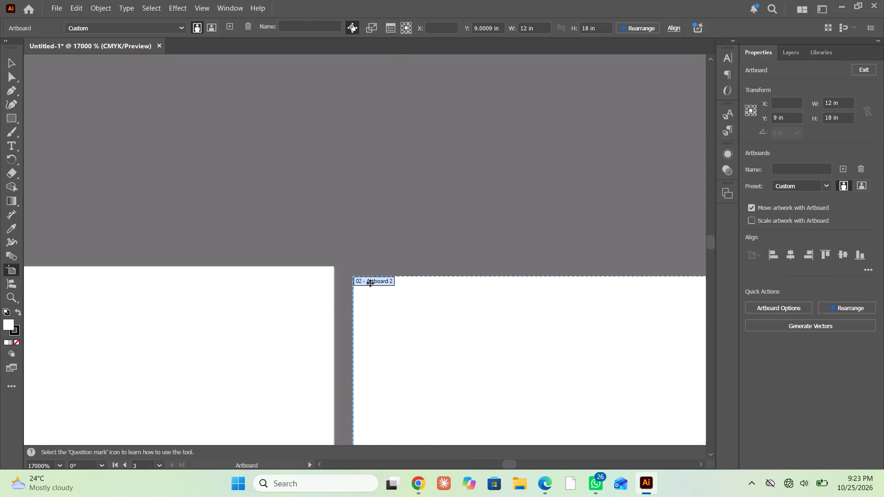
drag(370, 283, 351, 273)
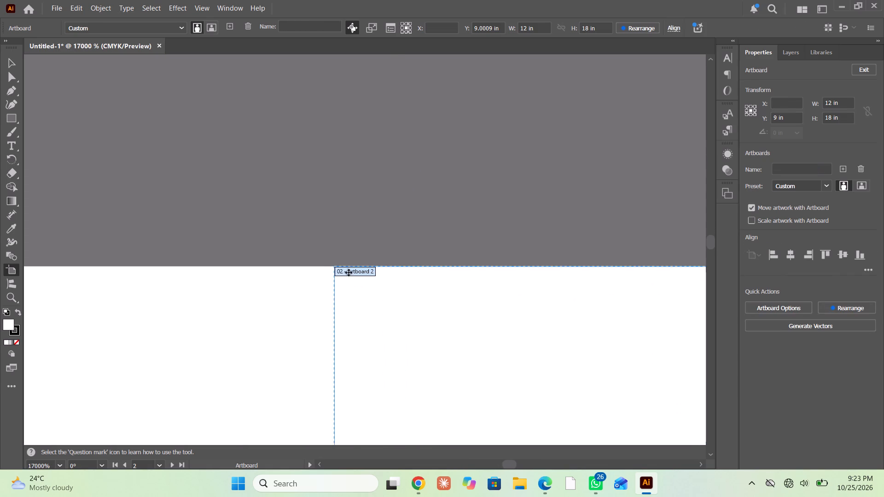
alt+scroll(331, 264, down, 18)
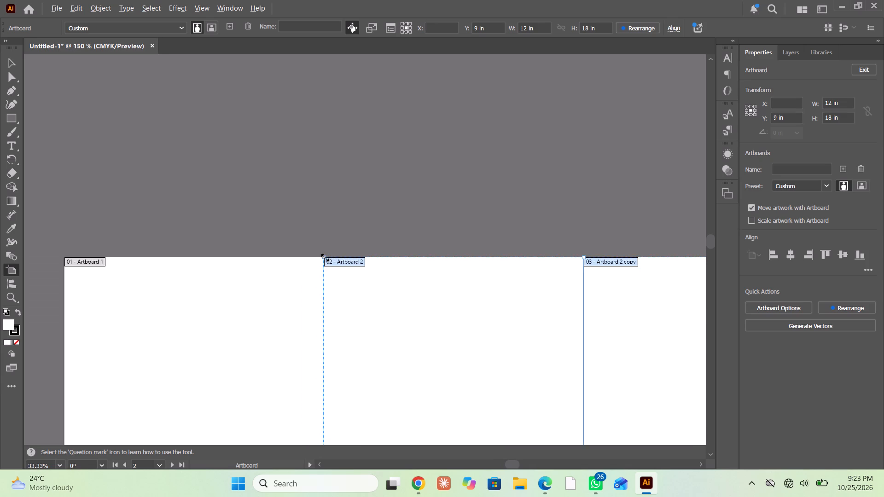
ctrl+scroll(323, 256, down, 4)
alt+scroll(323, 255, down, 2)
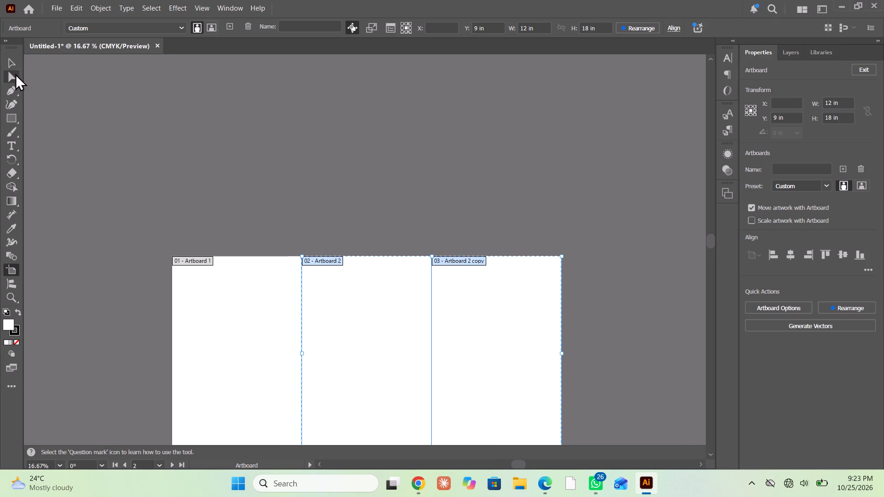
click(14, 63)
Draw a rectangle of about 36.09 x 18 in across all three artboards.
scroll(194, 200, down, 8)
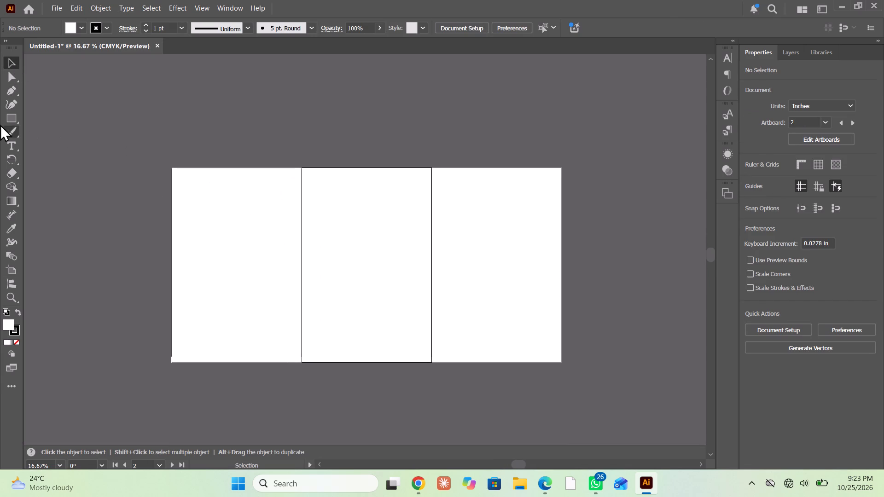
click(7, 117)
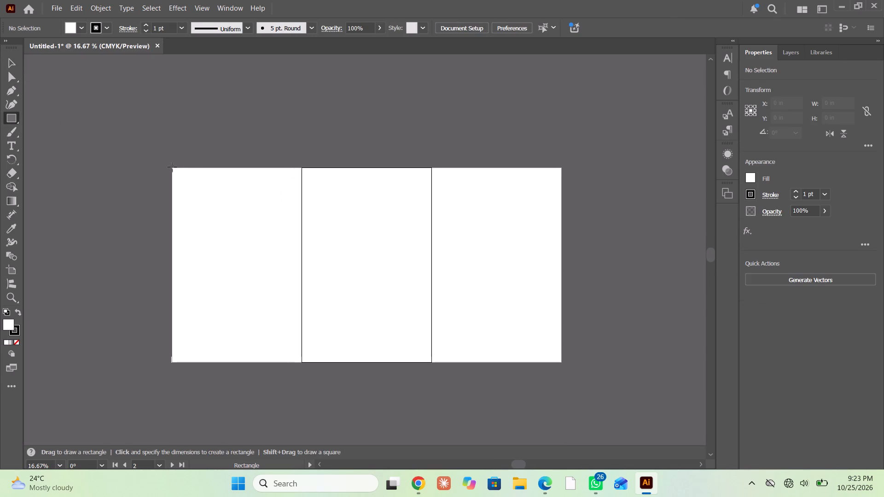
drag(172, 167, 559, 364)
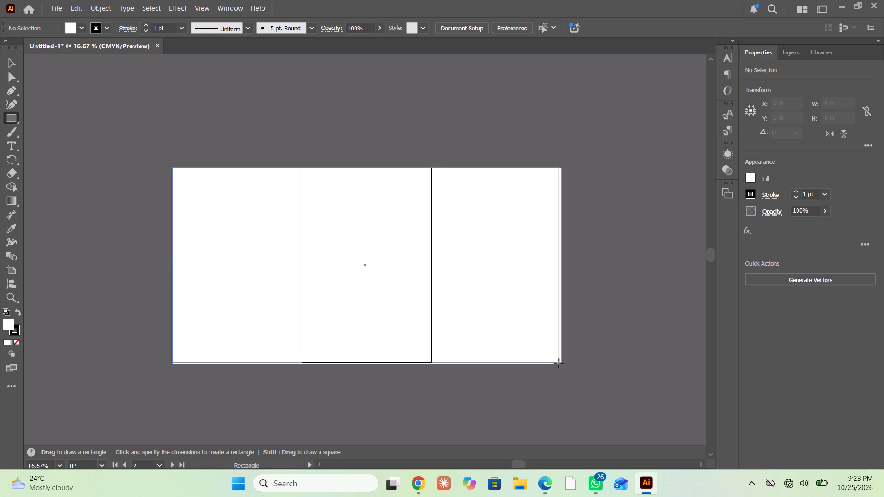
drag(559, 364, 563, 362)
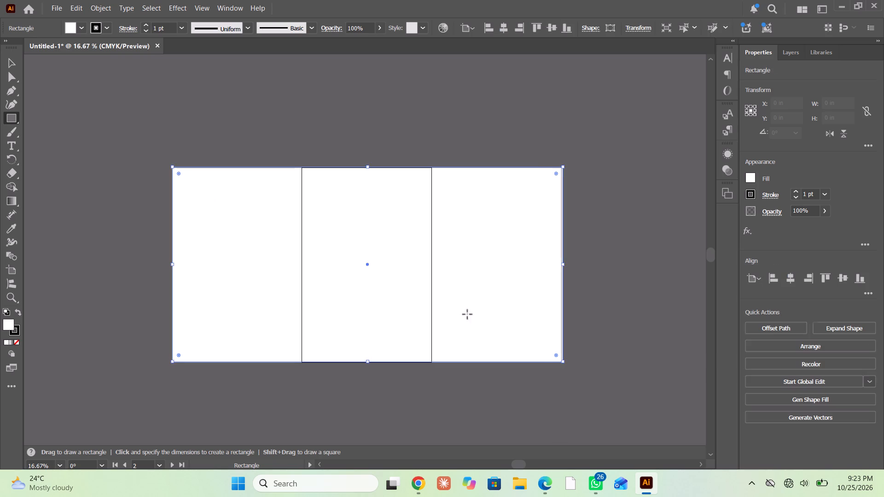
Fit the rectangle's upper and lower edges to the artboard boundaries, for a height of about 17.99 in.
alt+scroll(326, 206, up, 3)
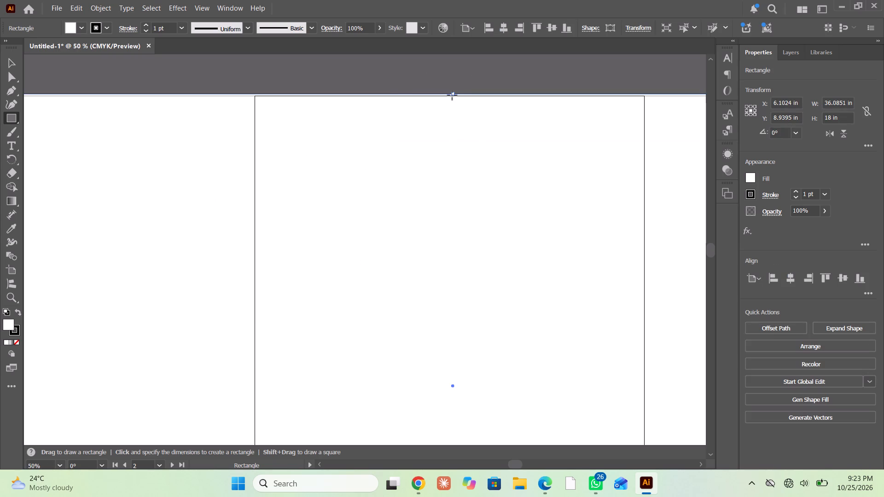
click(453, 93)
alt+scroll(392, 170, down, 3)
alt+scroll(392, 170, up, 1)
alt+scroll(392, 168, down, 1)
scroll(415, 272, down, 4)
alt+scroll(409, 252, up, 7)
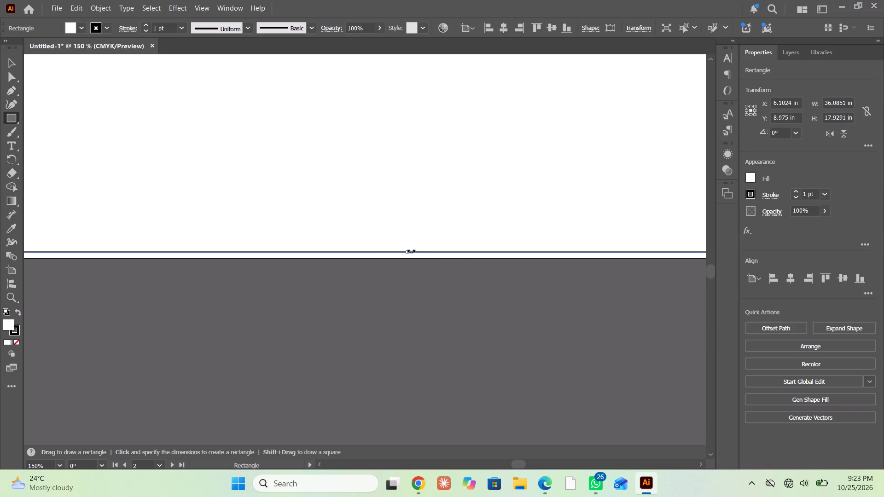
drag(408, 250, 409, 258)
Pull the rectangle's right edge in to the outer side of the third artboard, for a width of about 35.94 in.
alt+scroll(406, 257, down, 2)
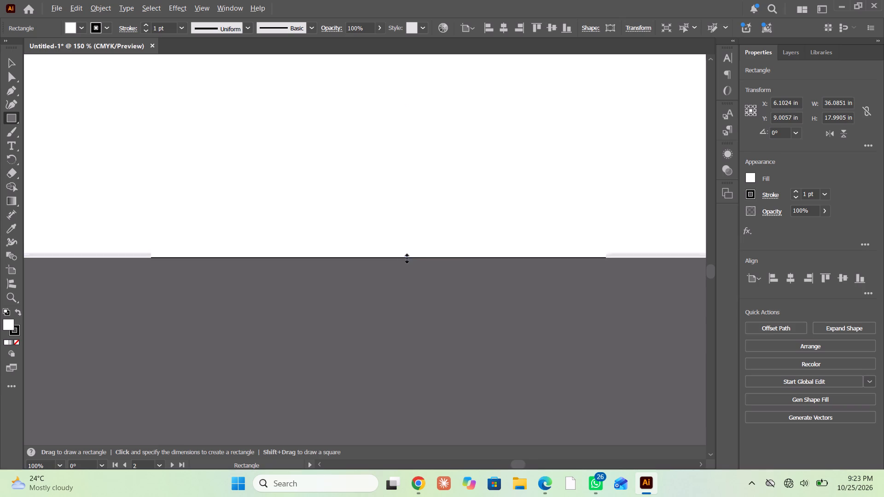
alt+scroll(406, 257, down, 5)
alt+scroll(555, 174, up, 9)
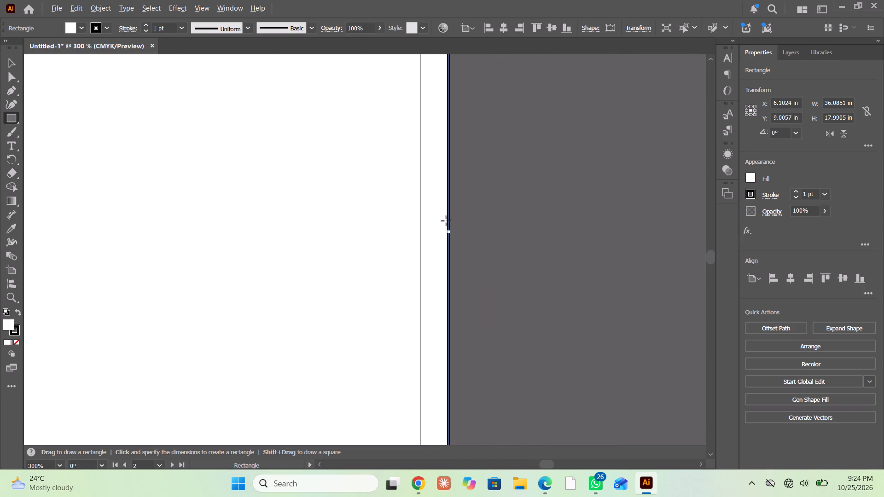
drag(448, 233, 422, 248)
alt+scroll(421, 246, up, 7)
drag(436, 159, 420, 171)
Extend the rectangle's left edge out to Artboard 1's outer side, for a width of about 36 in.
alt+scroll(420, 173, down, 15)
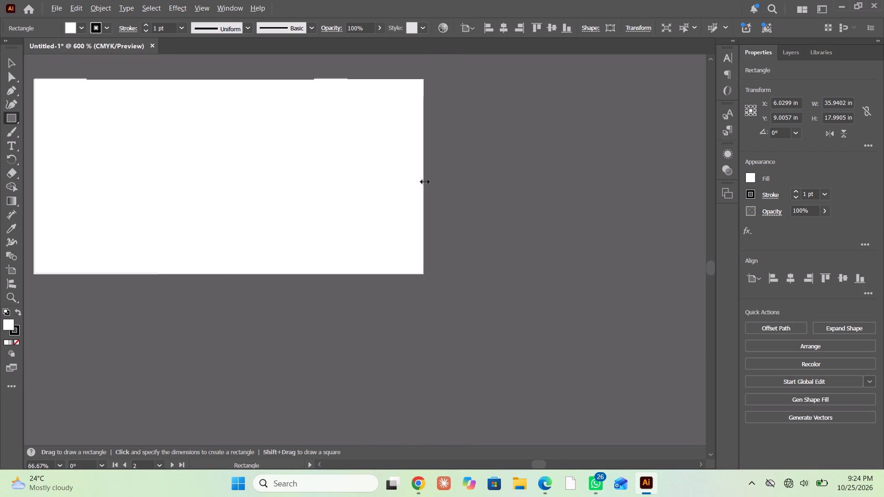
alt+scroll(424, 180, down, 2)
alt+scroll(230, 155, up, 9)
alt+scroll(199, 312, up, 5)
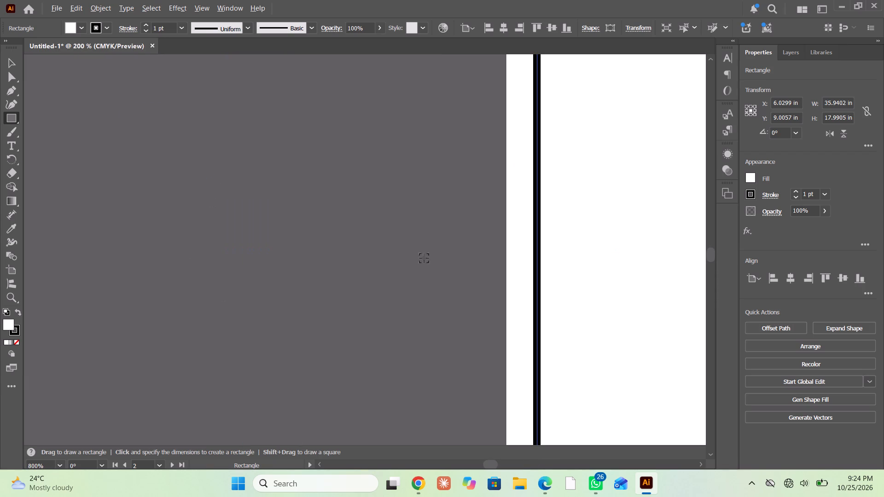
scroll(479, 240, down, 20)
scroll(479, 240, down, 8)
alt+scroll(482, 240, down, 1)
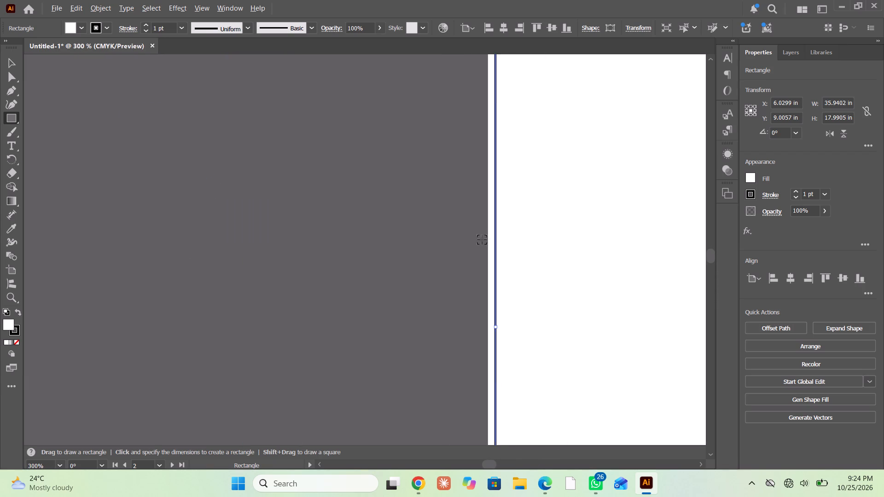
alt+scroll(482, 240, down, 1)
alt+scroll(496, 318, up, 7)
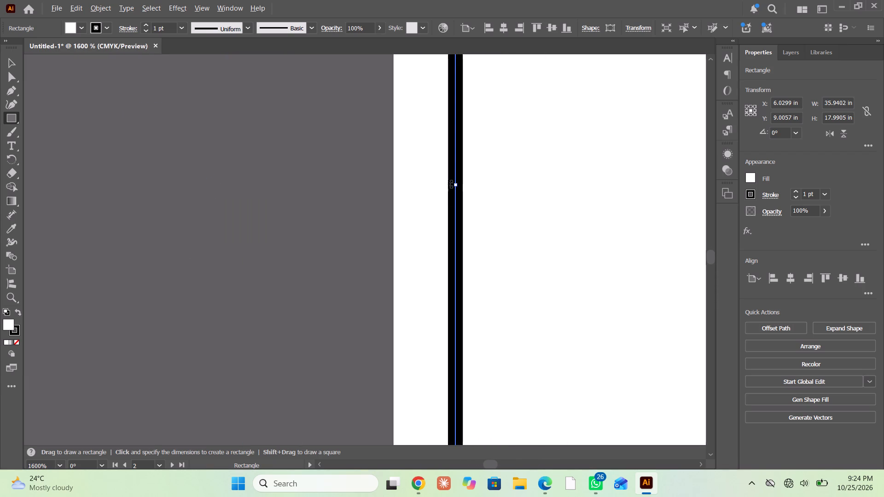
drag(455, 184, 394, 210)
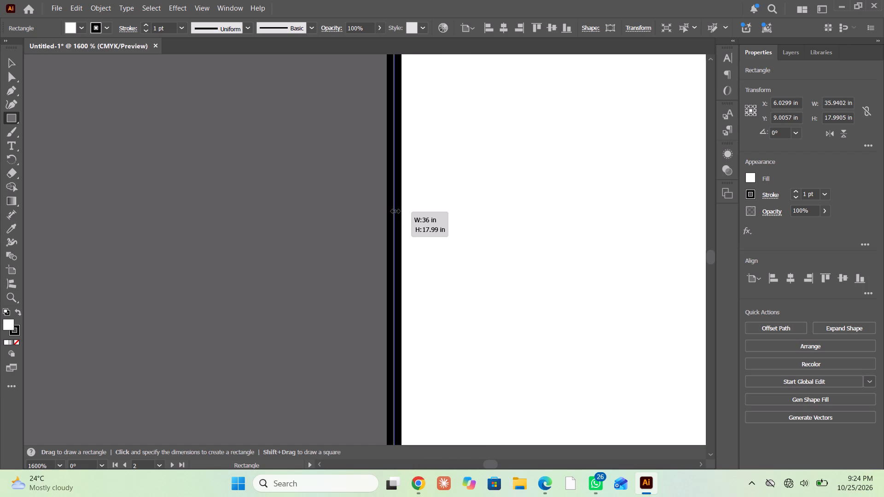
drag(394, 210, 394, 211)
alt+scroll(393, 214, down, 12)
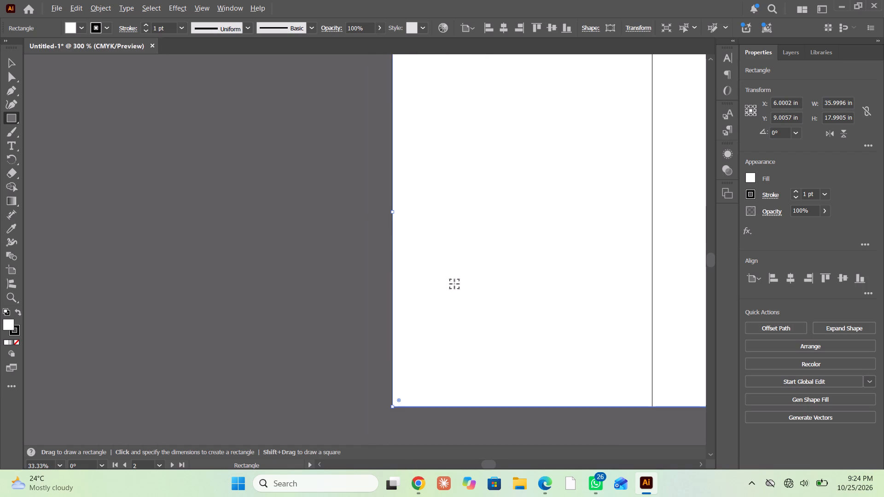
Fine-tune the rectangle's lower edge at the artboard boundary, to a height of 17.9887 in.
scroll(542, 307, left, 6)
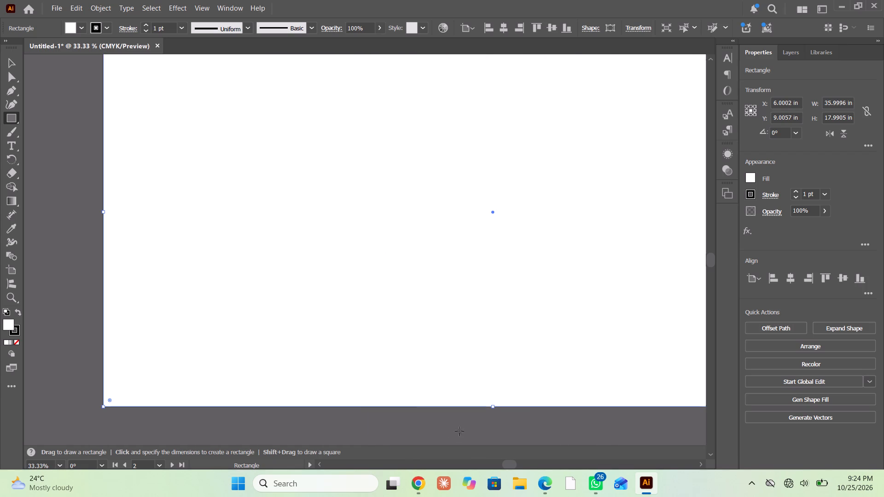
scroll(528, 367, down, 4)
alt+scroll(486, 364, up, 5)
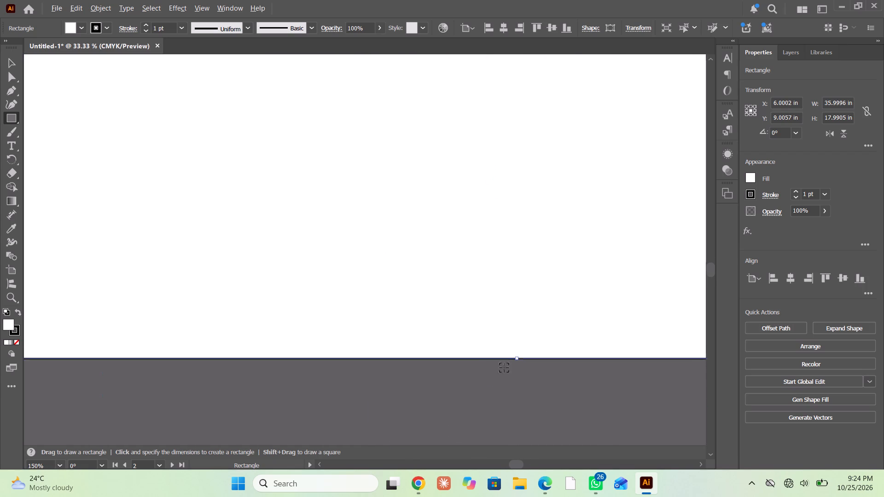
alt+scroll(504, 368, up, 4)
alt+scroll(545, 353, up, 4)
click(638, 222)
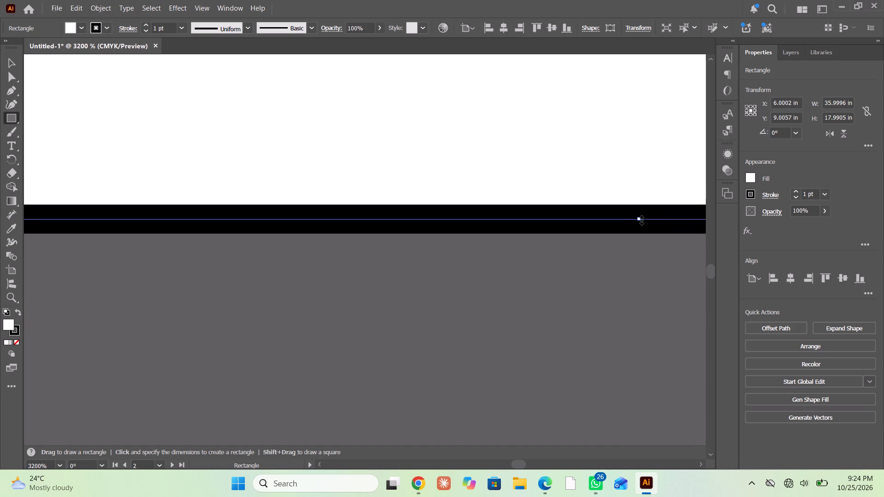
click(640, 219)
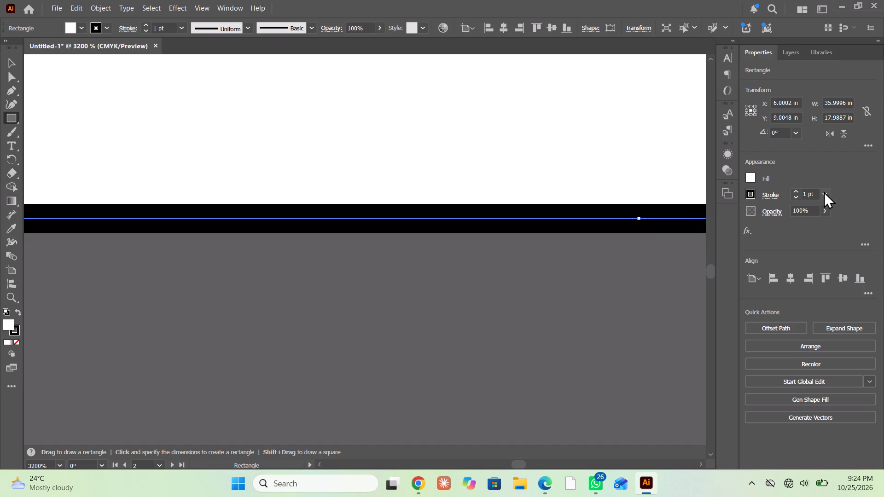
Lower the rectangle's opacity to 33% and use the see-through artboard boundary to readjust its lower edge, to a height of 17.9891 in.
click(828, 213)
click(794, 226)
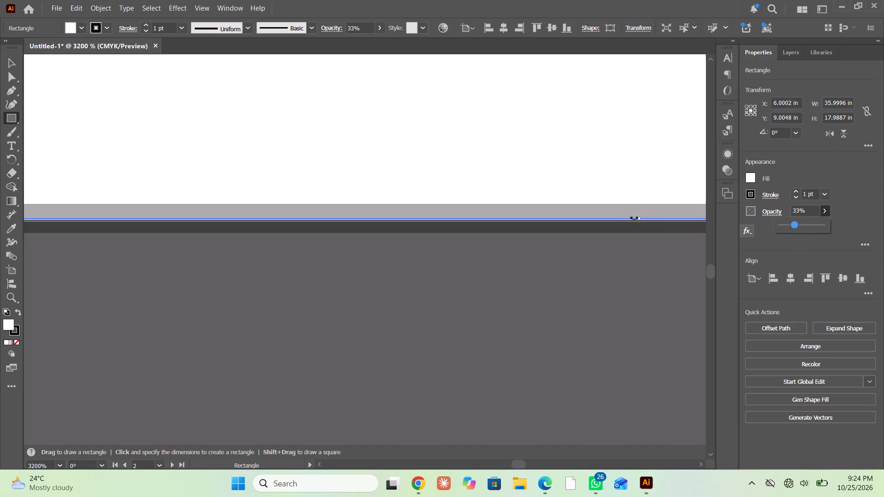
click(638, 216)
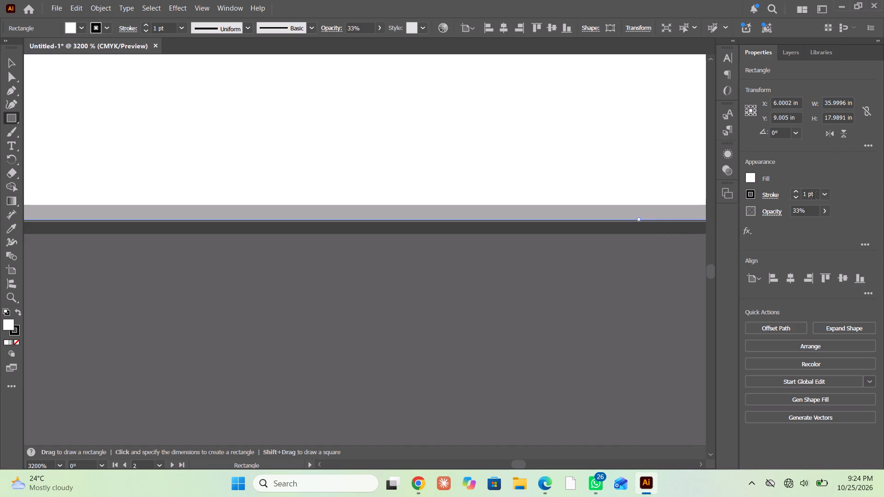
Set the rectangle's opacity back to 100%.
click(822, 209)
drag(794, 223, 850, 227)
alt+scroll(542, 258, down, 7)
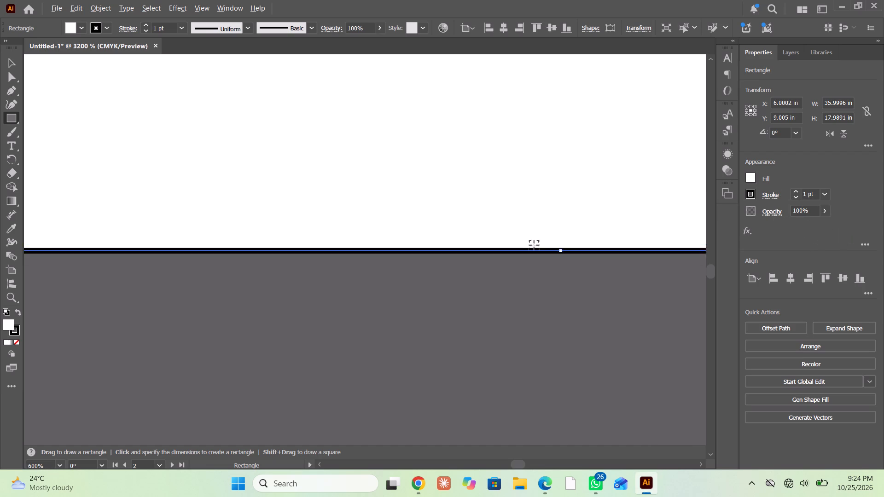
Extend the rectangle's upper edge to the artboards' top boundary, for a height of 17.9991 in.
alt+scroll(534, 245, down, 2)
alt+scroll(534, 245, up, 1)
alt+scroll(534, 245, down, 11)
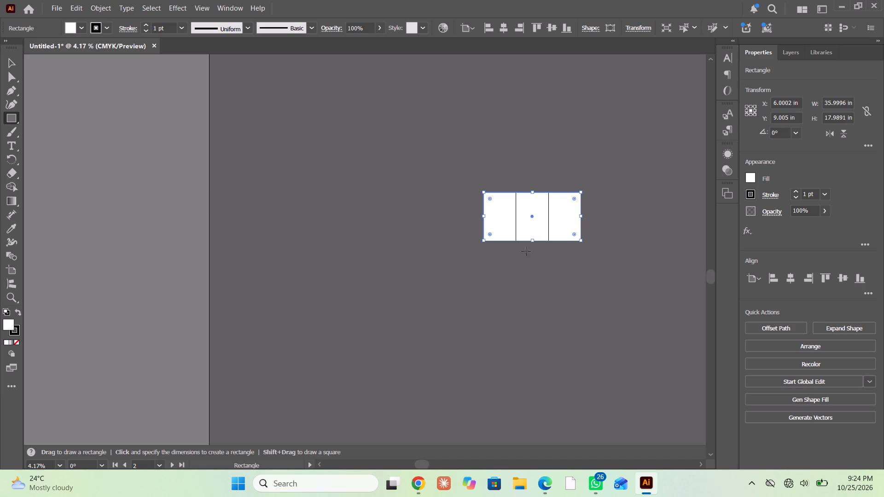
alt+scroll(550, 190, up, 12)
alt+scroll(158, 203, up, 2)
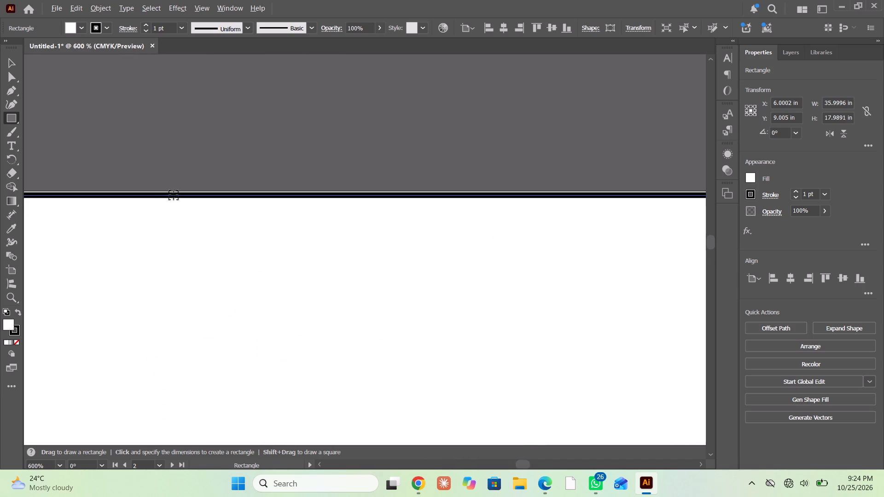
alt+scroll(174, 195, down, 7)
alt+scroll(109, 191, up, 8)
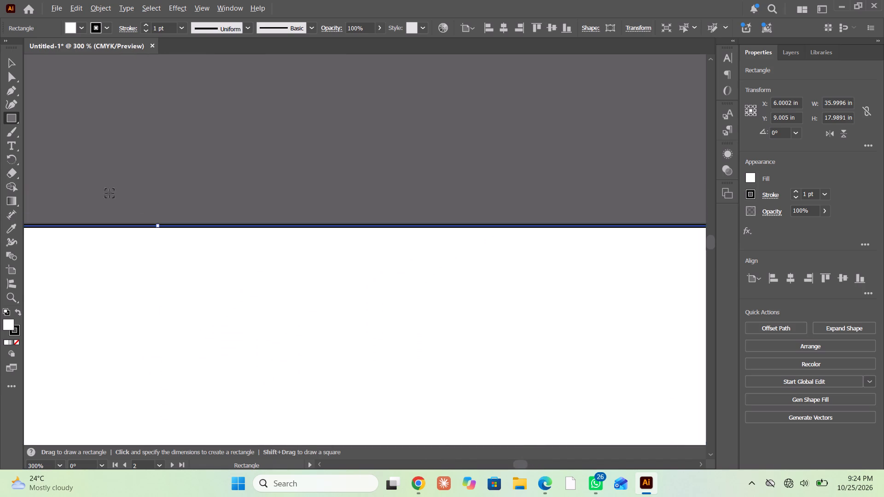
alt+scroll(110, 193, up, 2)
alt+scroll(309, 336, up, 2)
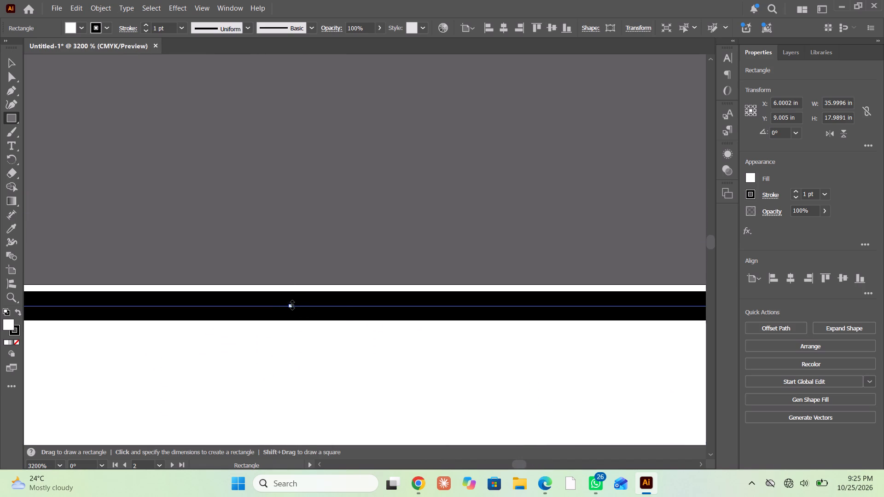
drag(291, 304, 301, 288)
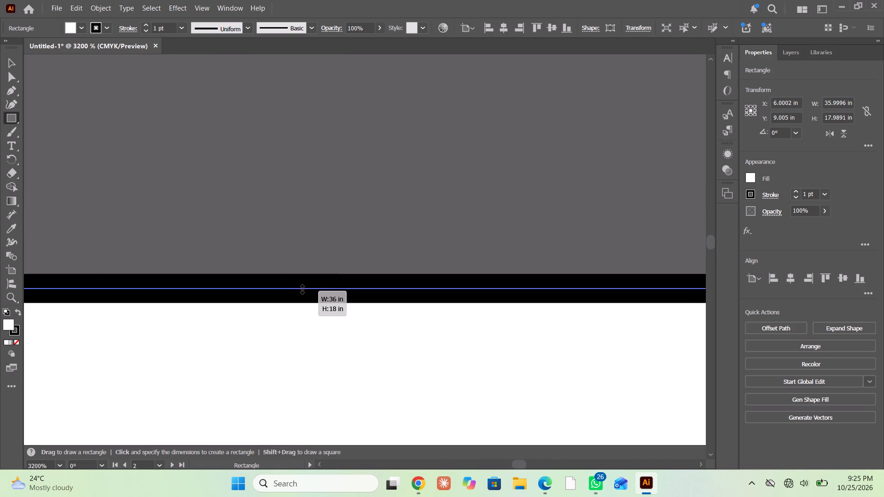
drag(301, 288, 302, 285)
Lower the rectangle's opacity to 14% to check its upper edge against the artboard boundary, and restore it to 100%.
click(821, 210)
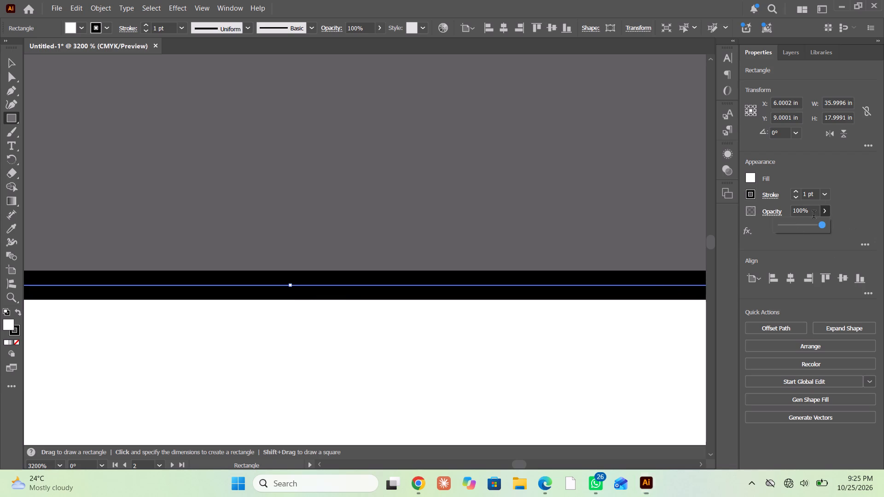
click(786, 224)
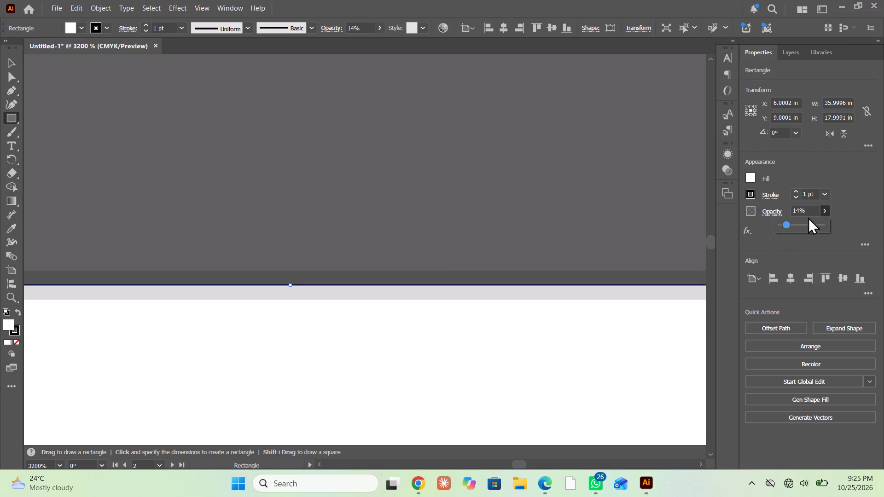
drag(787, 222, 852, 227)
Set the rectangle's stroke weight to 20 pt.
click(813, 196)
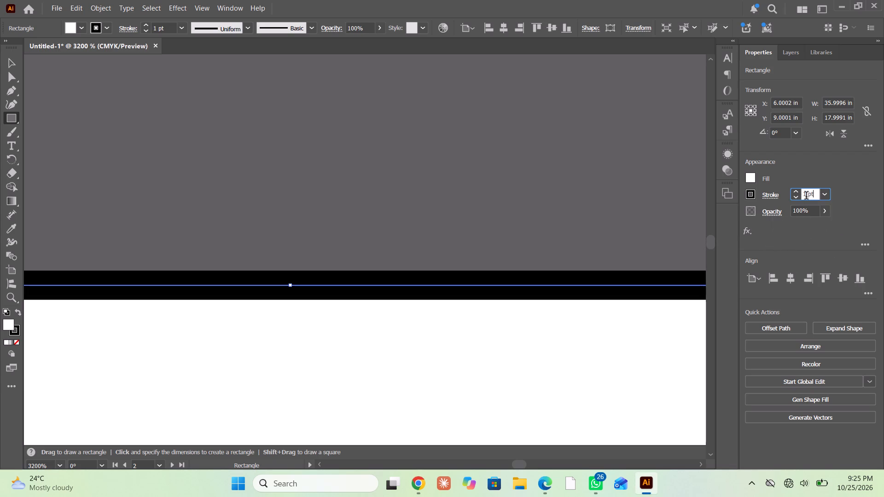
double_click(806, 196)
text(20)
key(Return)
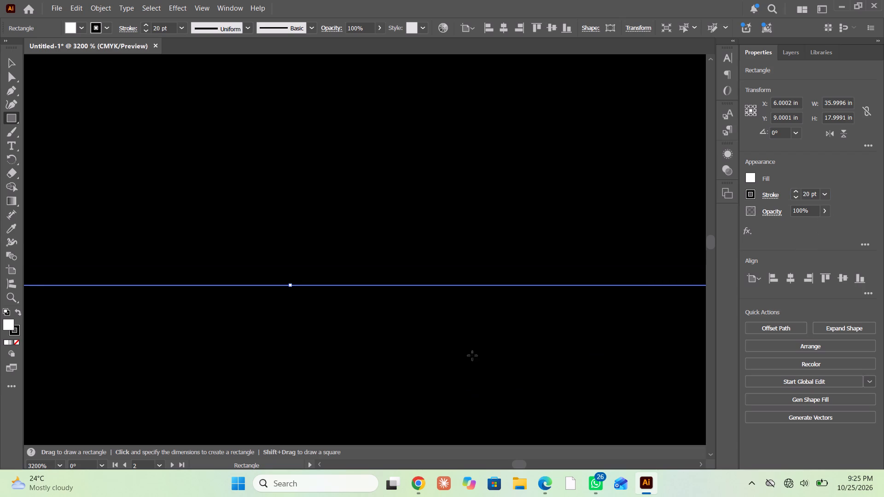
Place the car image 7b288f99369588b5928ac474ec2e5c09 (1) from the Downloads folder as a linked file.
alt+scroll(473, 354, down, 19)
scroll(474, 415, down, 4)
alt+scroll(503, 343, up, 1)
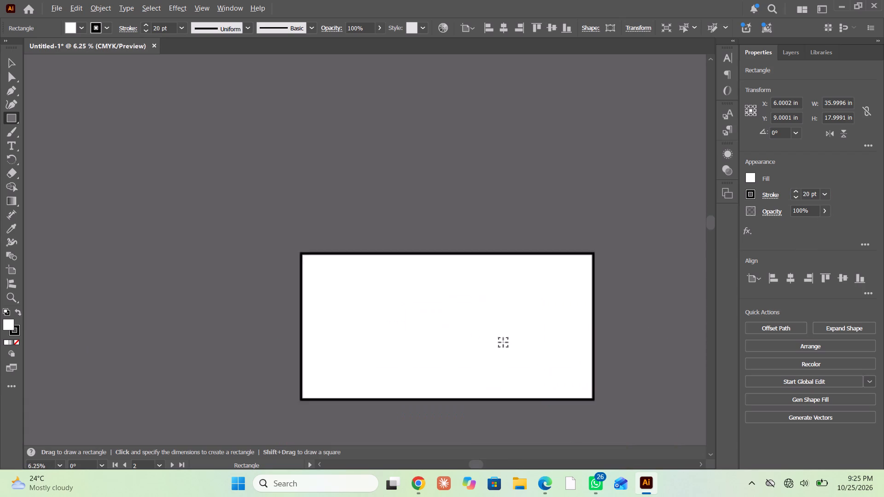
alt+scroll(503, 342, up, 3)
scroll(444, 332, down, 5)
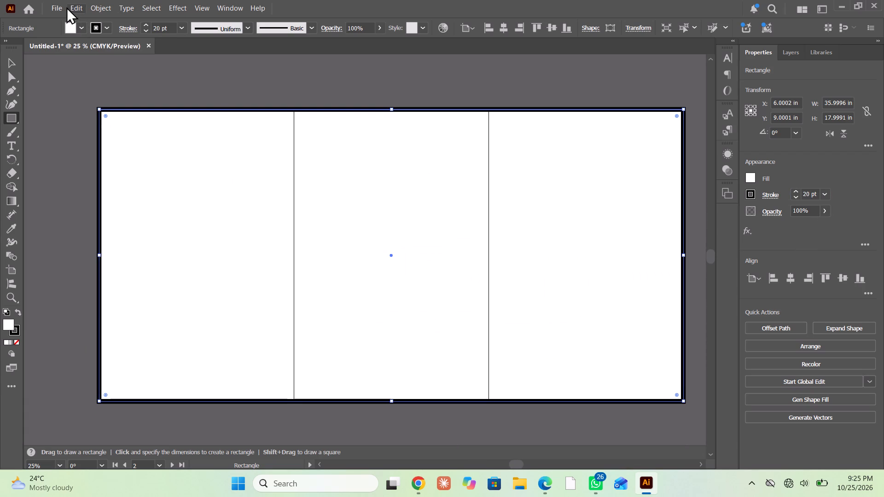
click(58, 6)
click(81, 204)
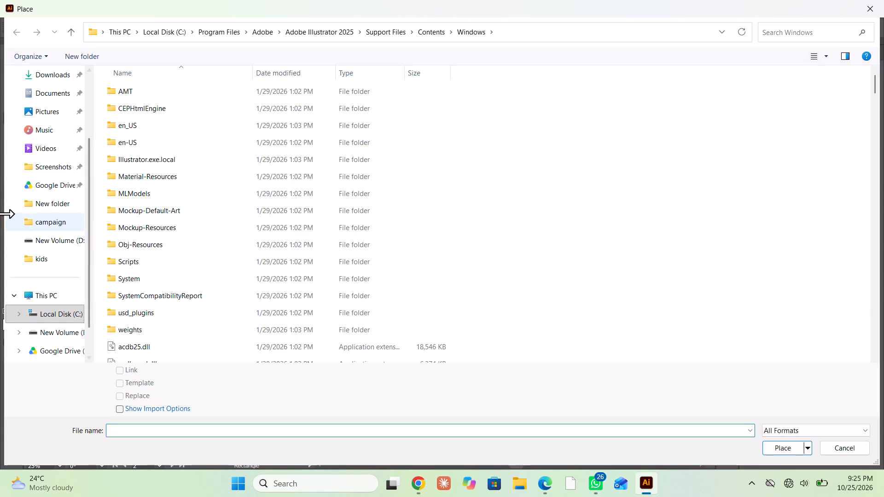
click(46, 80)
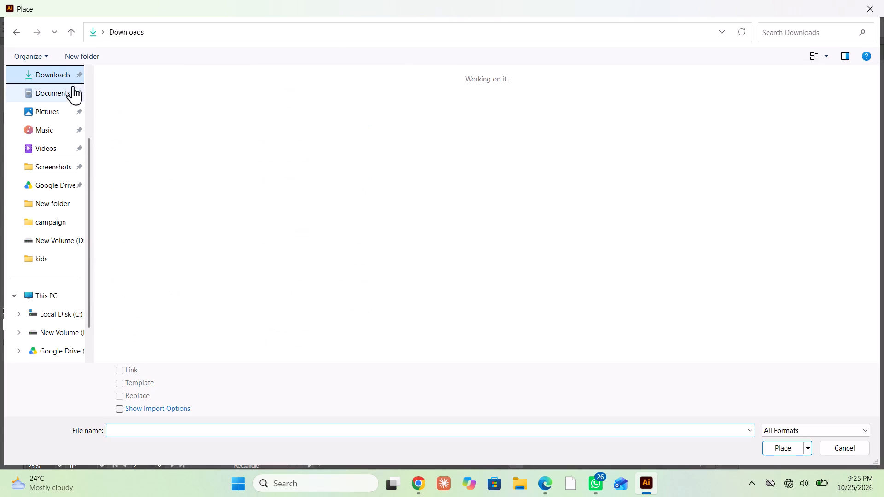
click(143, 101)
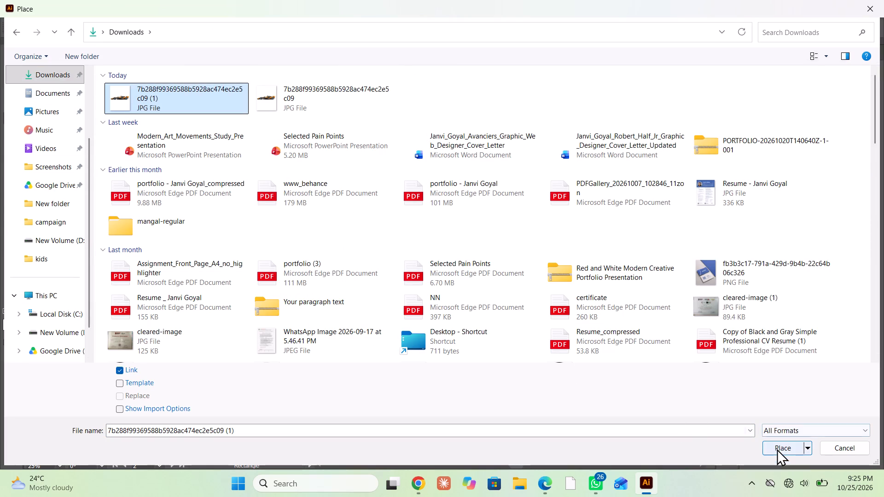
click(777, 449)
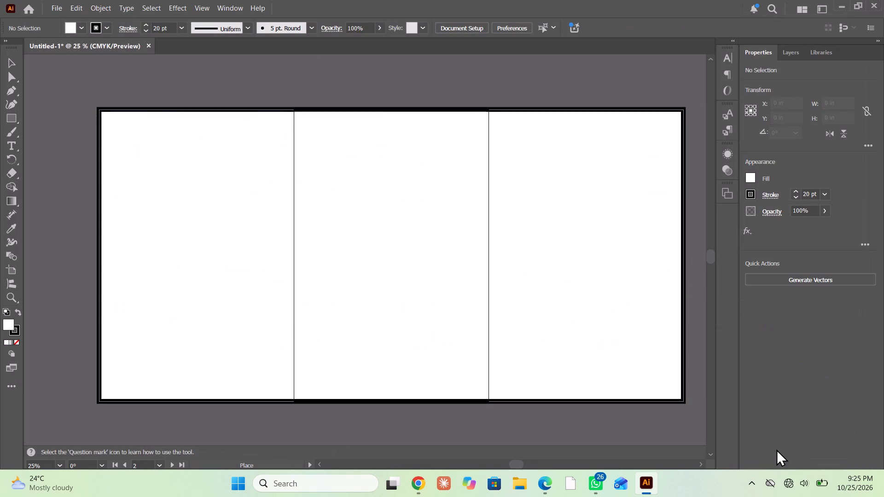
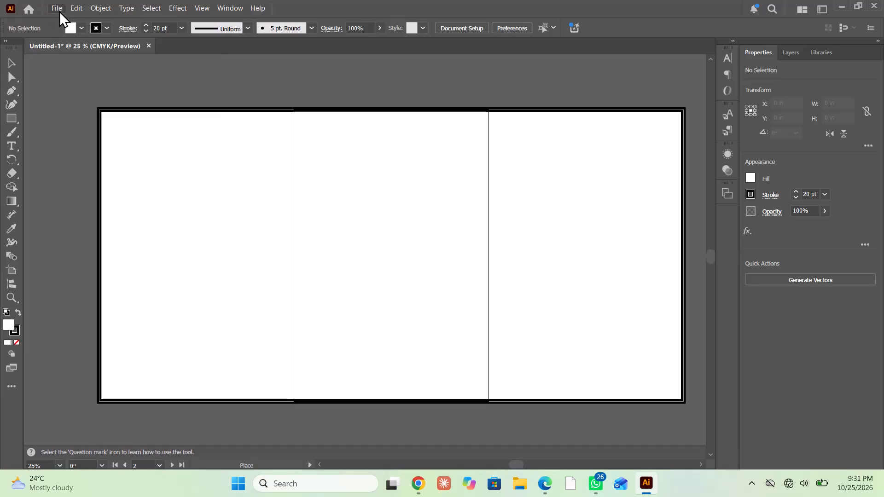
Load the car image 7b288f99369588b5928ac474ec2e5c09 (1) from Downloads again and place both loaded linked copies on the canvas.
click(59, 10)
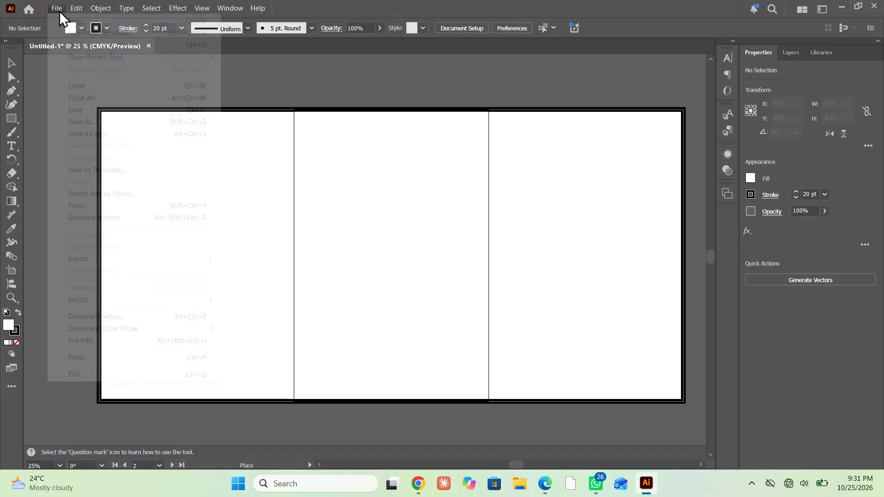
click(94, 201)
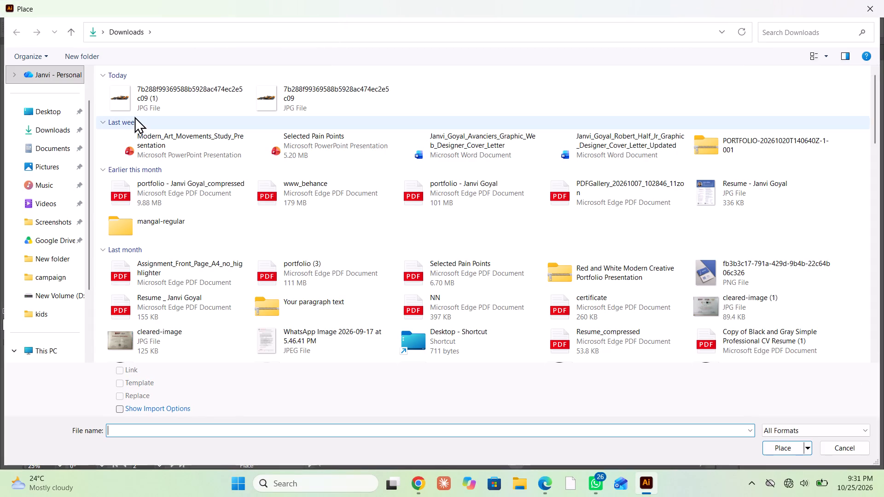
click(124, 108)
click(787, 452)
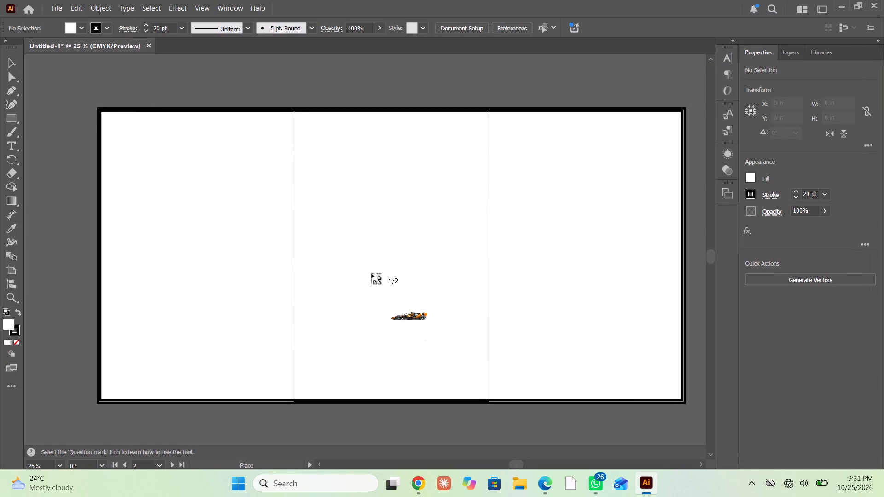
click(360, 255)
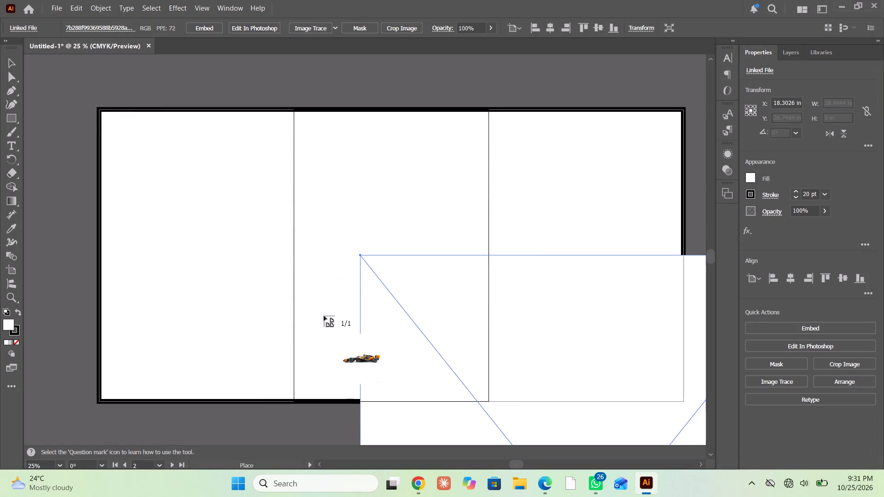
alt+scroll(314, 309, down, 3)
scroll(386, 357, down, 4)
alt+scroll(358, 287, up, 2)
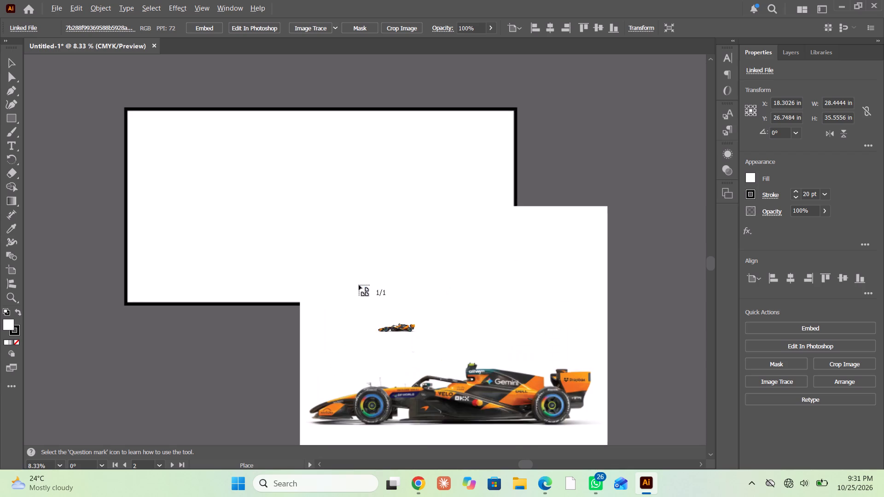
click(331, 276)
Delete the second placed copy of the car image.
scroll(417, 351, down, 1)
scroll(417, 351, up, 1)
scroll(417, 351, down, 8)
click(459, 396)
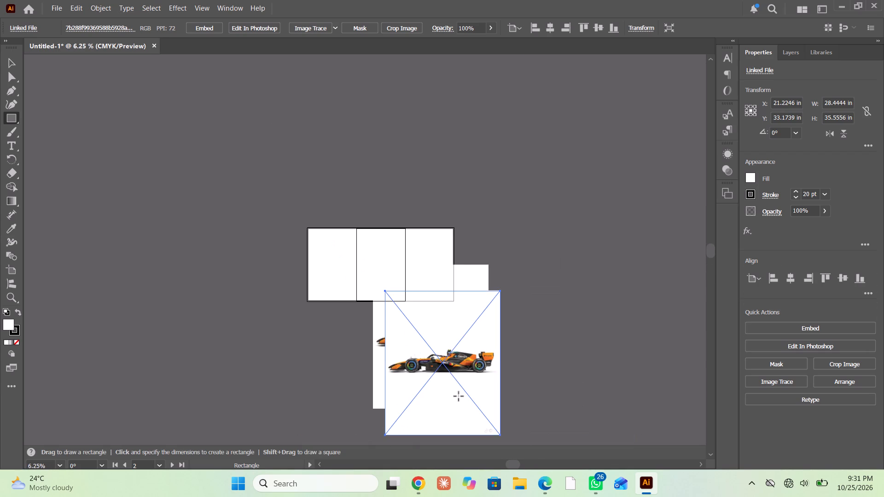
click(454, 260)
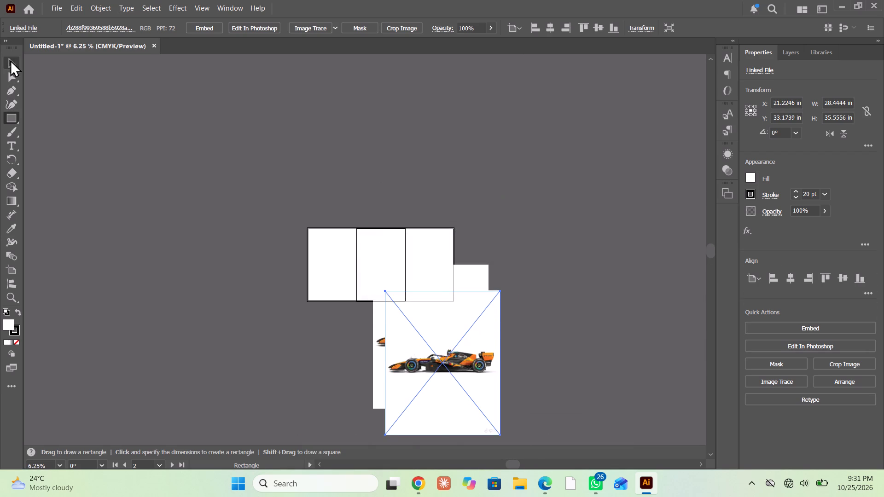
click(10, 60)
key(Delete)
Move the remaining car image up over the three artboards so the car starts in the first panel.
scroll(421, 365, down, 1)
alt+scroll(421, 343, up, 2)
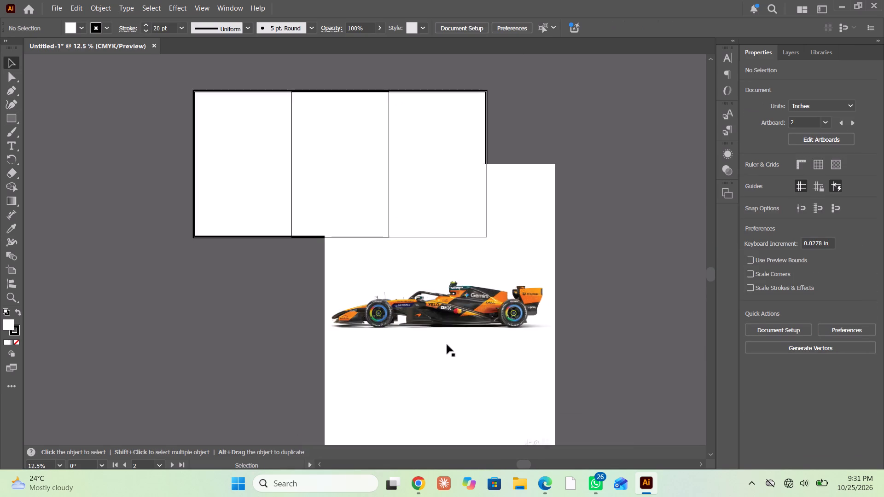
drag(447, 346, 280, 223)
scroll(309, 234, up, 6)
drag(308, 234, 343, 231)
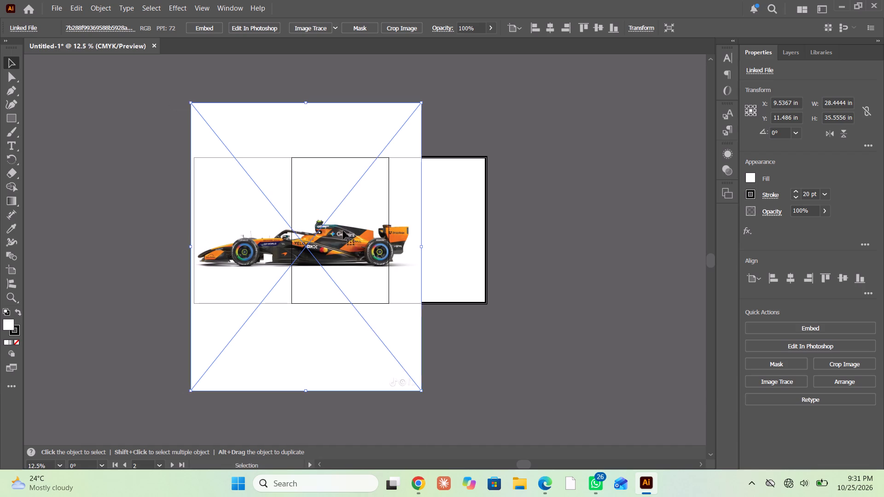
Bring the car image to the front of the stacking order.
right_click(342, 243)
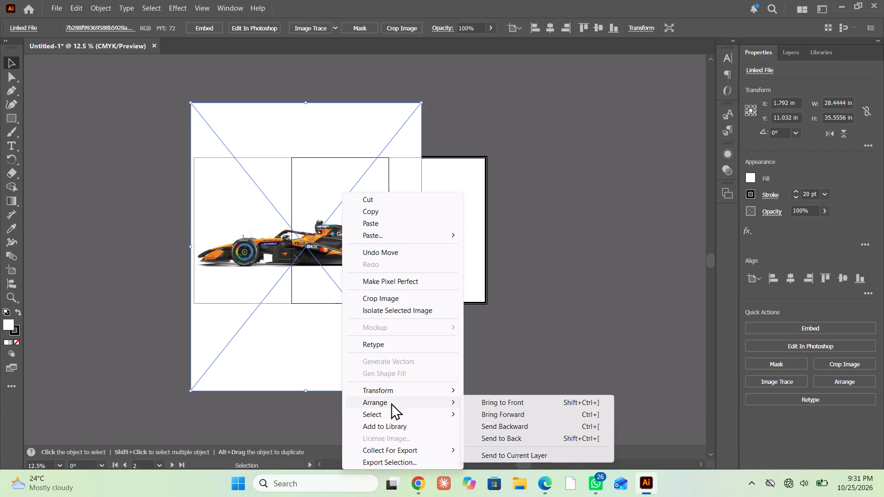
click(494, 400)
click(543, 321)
Send the car image to the back, behind the bordered rectangle.
alt+scroll(369, 222, up, 2)
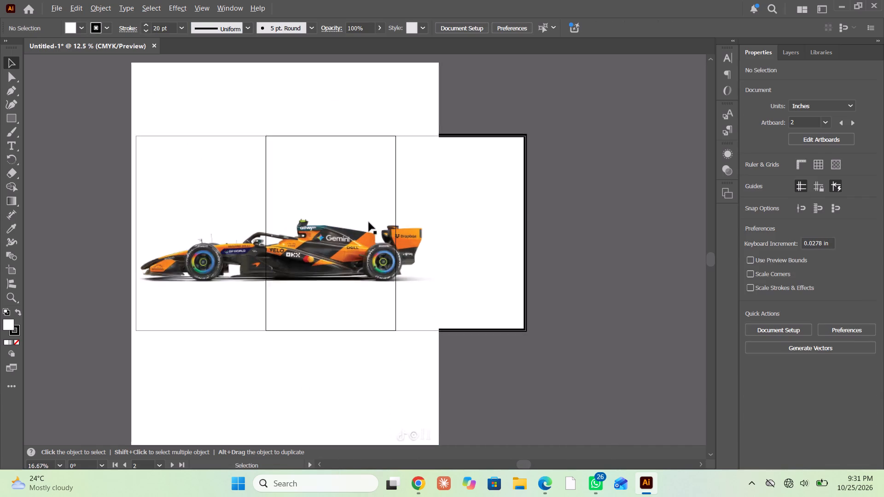
alt+scroll(367, 222, down, 1)
click(351, 230)
right_click(351, 231)
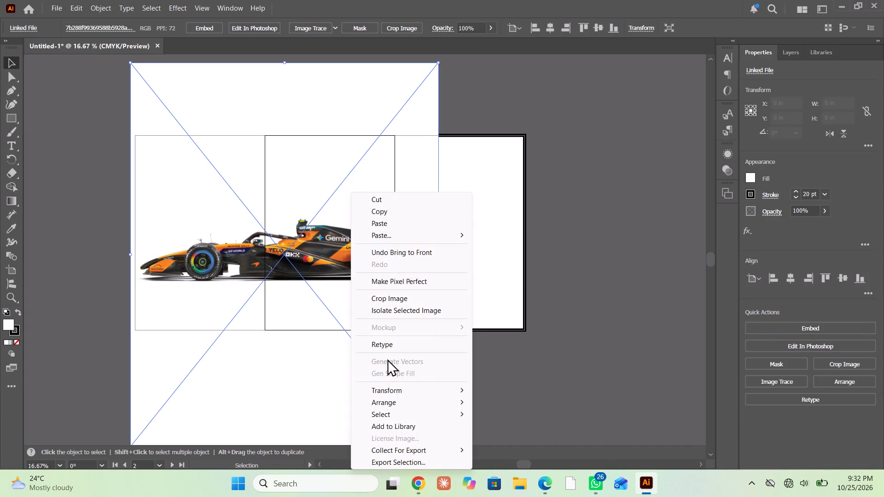
click(402, 406)
click(499, 436)
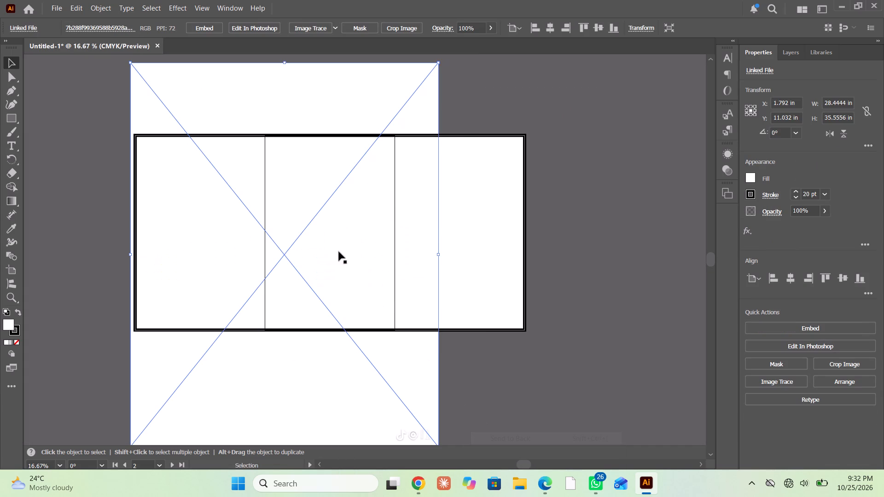
click(487, 372)
Set the bordered rectangle's fill to None.
click(524, 283)
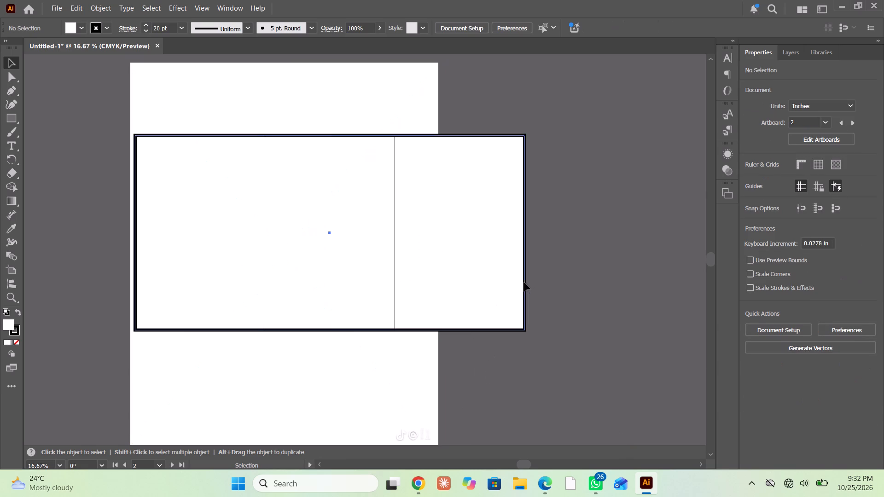
click(749, 174)
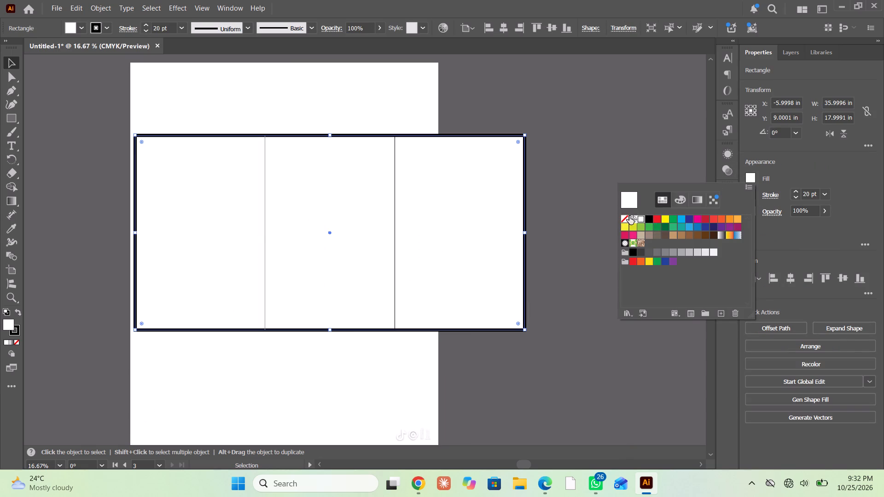
click(622, 222)
click(587, 147)
Shift the car image slightly and enlarge it proportionally to about 34.92 x 43.65 in.
drag(321, 247, 322, 248)
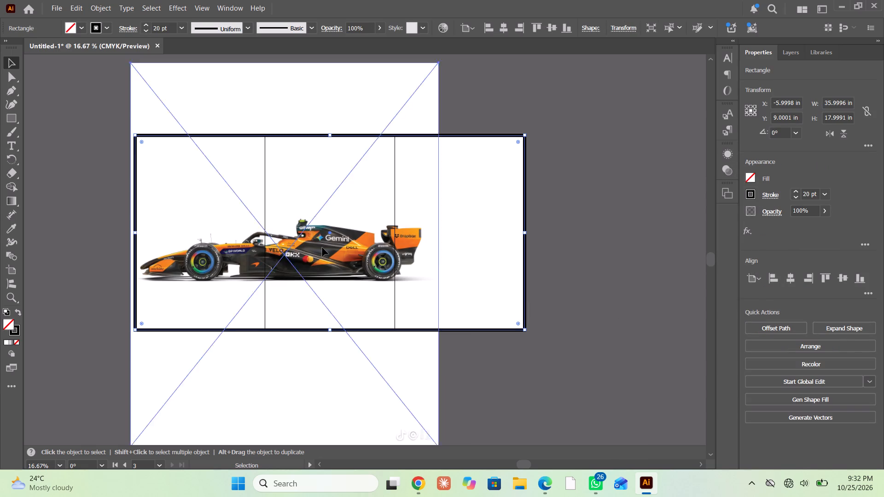
drag(322, 248, 336, 244)
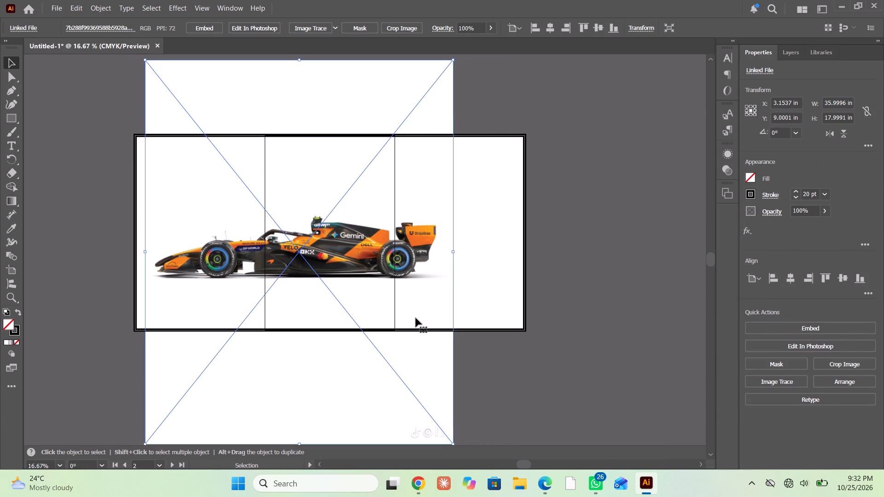
scroll(416, 318, down, 7)
shift+drag(454, 367, 490, 386)
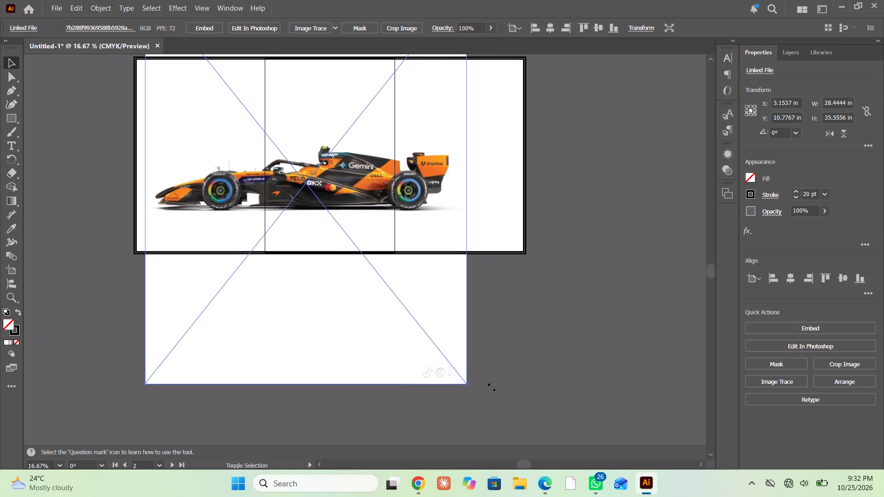
shift+drag(490, 386, 521, 412)
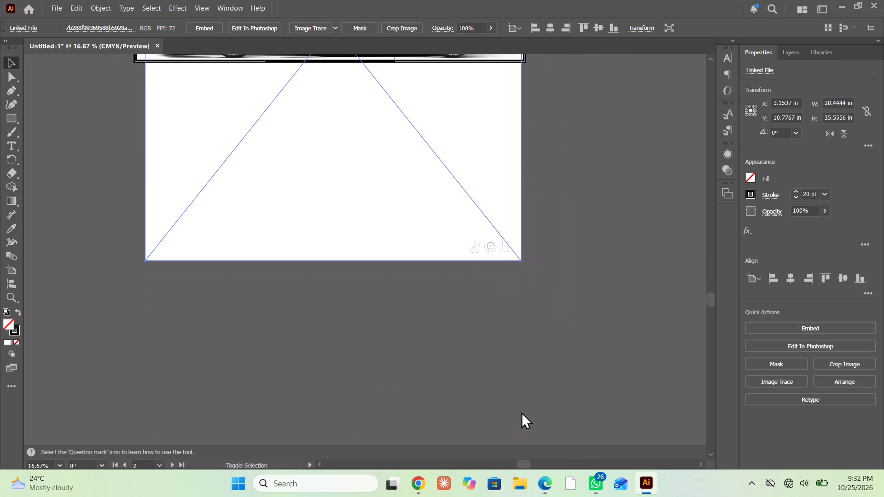
shift+drag(521, 412, 523, 416)
Move the enlarged car image up inside the frame, to about X 5.80 in, Y 12.48 in.
scroll(414, 308, up, 4)
scroll(414, 299, down, 1)
scroll(414, 289, up, 15)
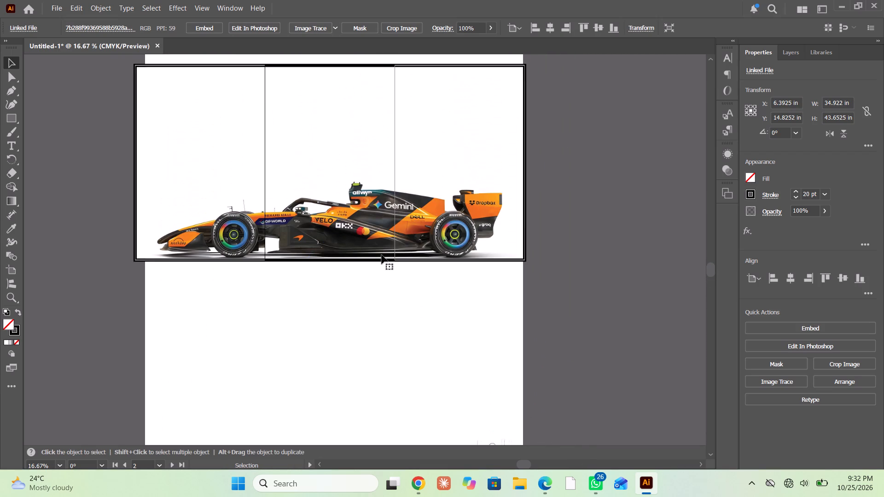
drag(376, 321, 370, 297)
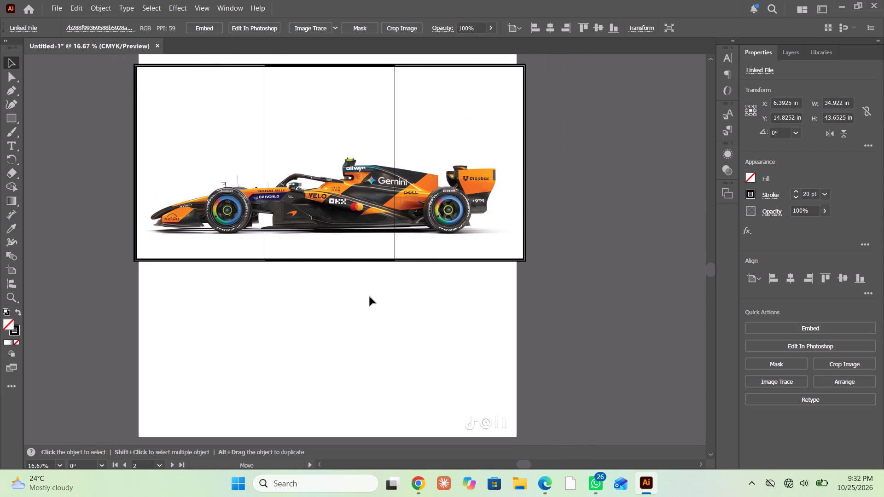
drag(370, 297, 370, 296)
Enlarge the car image proportionally to about 36.79 x 45.99 in so the car nearly fills the frame's width.
scroll(350, 323, down, 9)
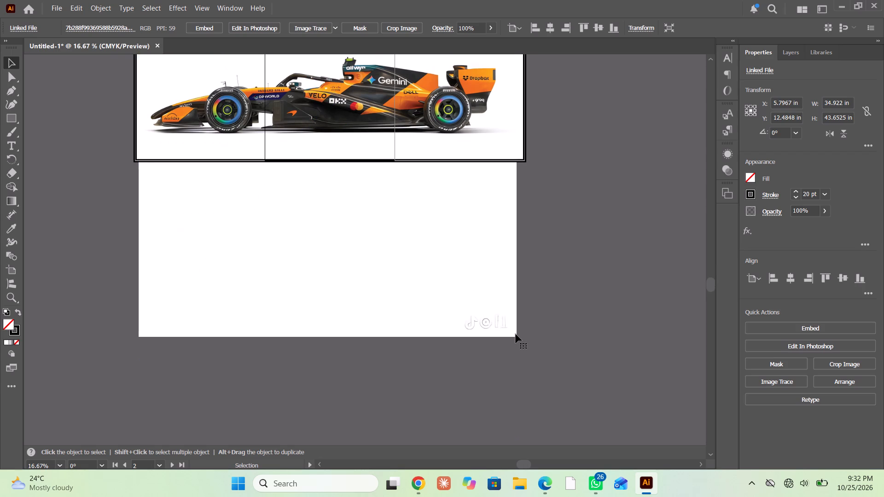
shift+drag(515, 338, 537, 369)
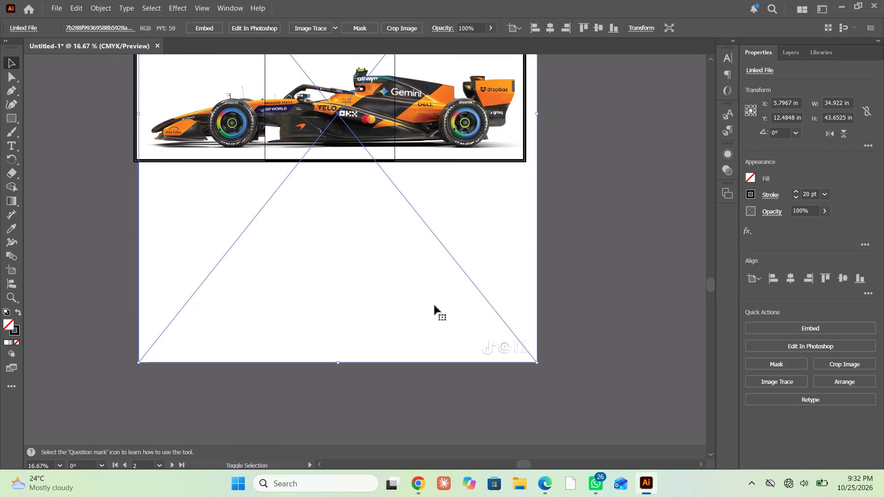
Reposition the car image so the whole car fits across the three panels, at about X 6.18 in, Y 11.74 in.
scroll(417, 292, up, 9)
drag(411, 339, 403, 325)
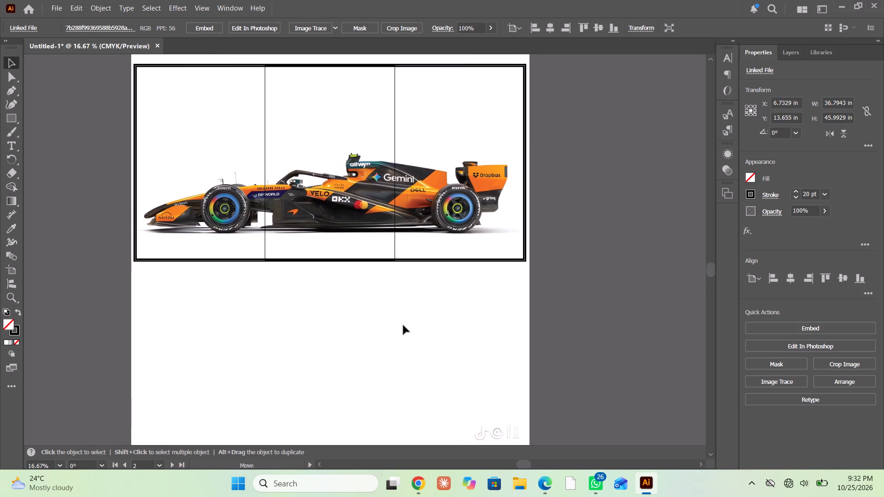
drag(403, 325, 407, 323)
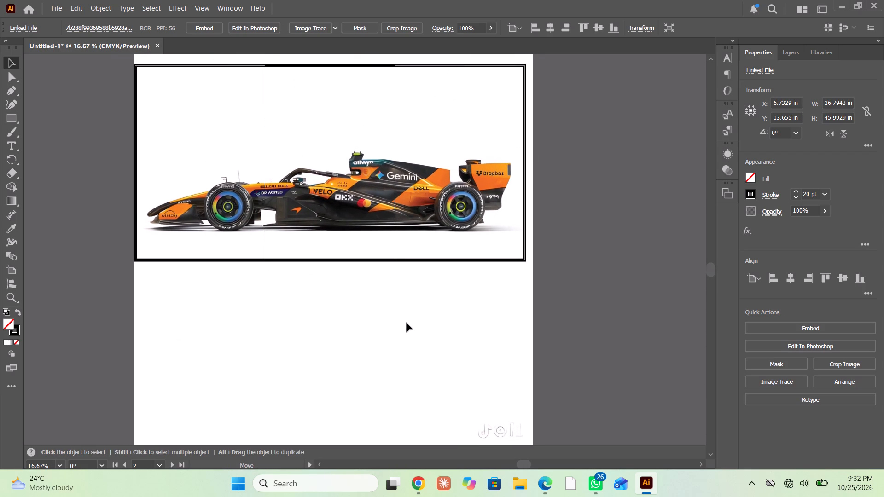
drag(407, 323, 404, 331)
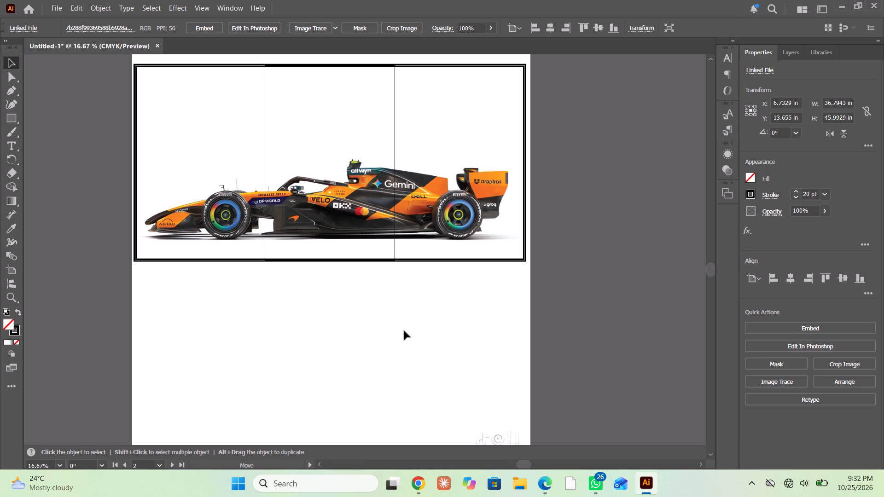
drag(404, 331, 404, 326)
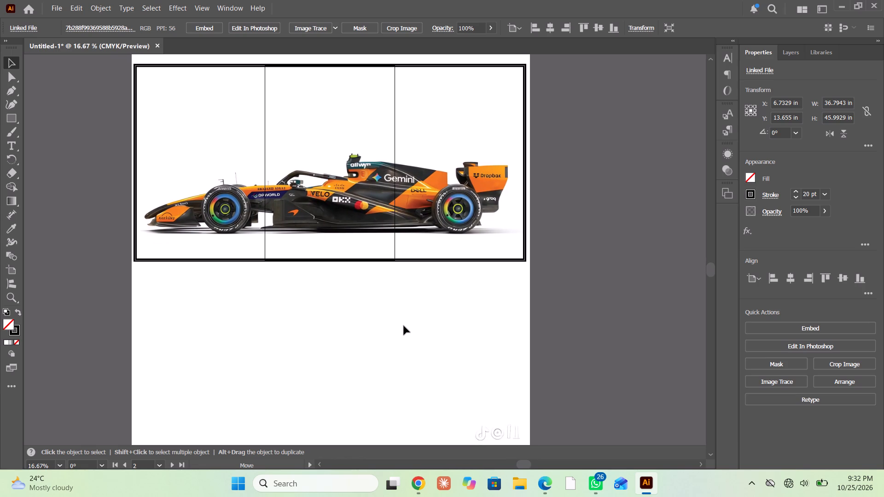
drag(404, 326, 406, 328)
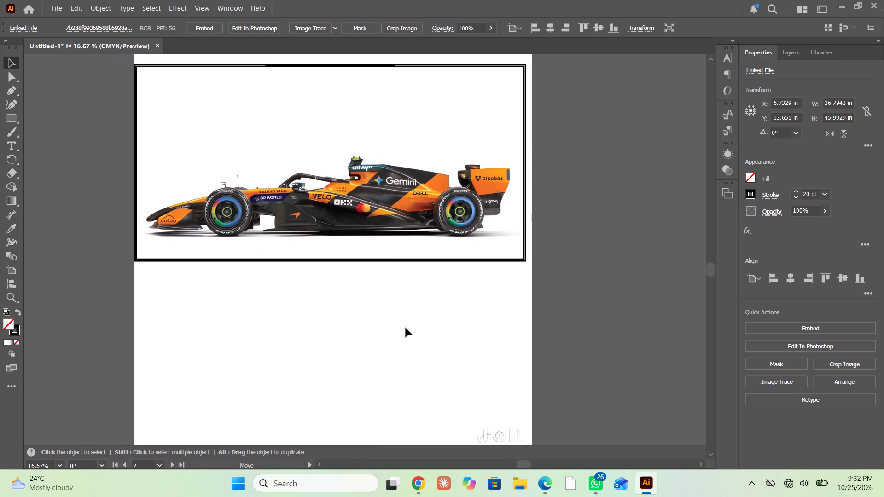
drag(406, 328, 405, 318)
scroll(378, 333, up, 4)
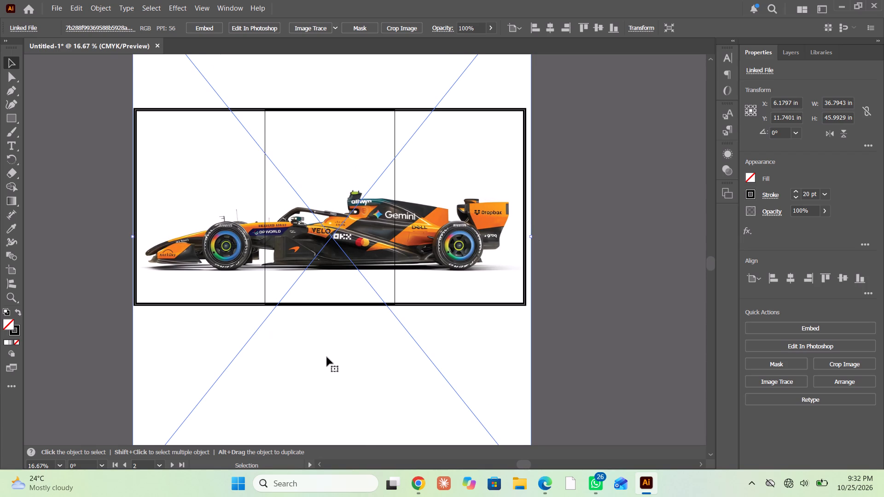
Nudge the car image in small increments to about X 6.35 in, Y 11.27 in to balance the car within the frame.
key(Right)
key(Right)
key(Right)
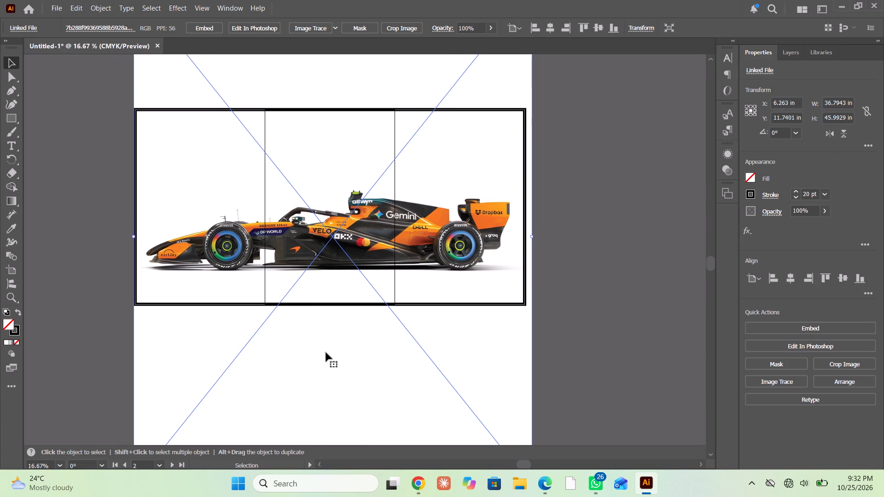
key(Up)
key(Up)
key(Up)
key(Up)
key(Up)
key(Up)
key(Up)
key(Up)
key(Right)
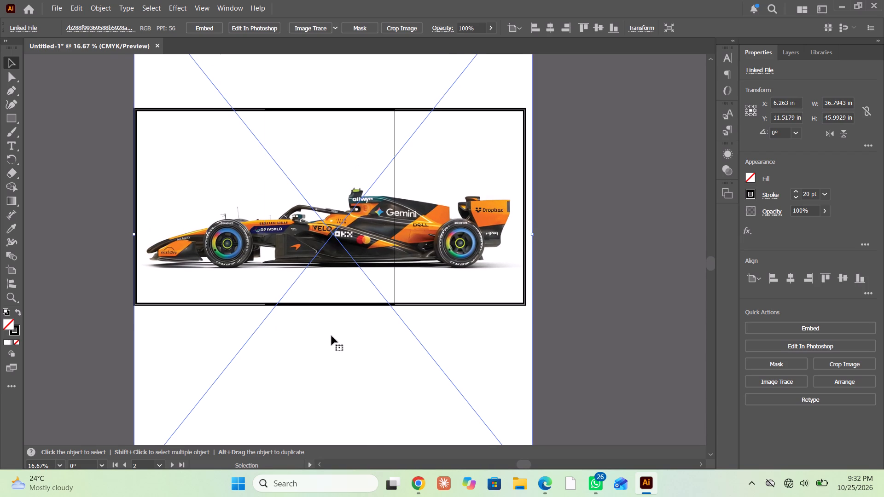
key(Right)
key(Right)
key(Right)
key(Up)
key(Up)
key(Up)
key(Up)
key(Up)
key(Up)
key(Up)
key(Up)
key(Up)
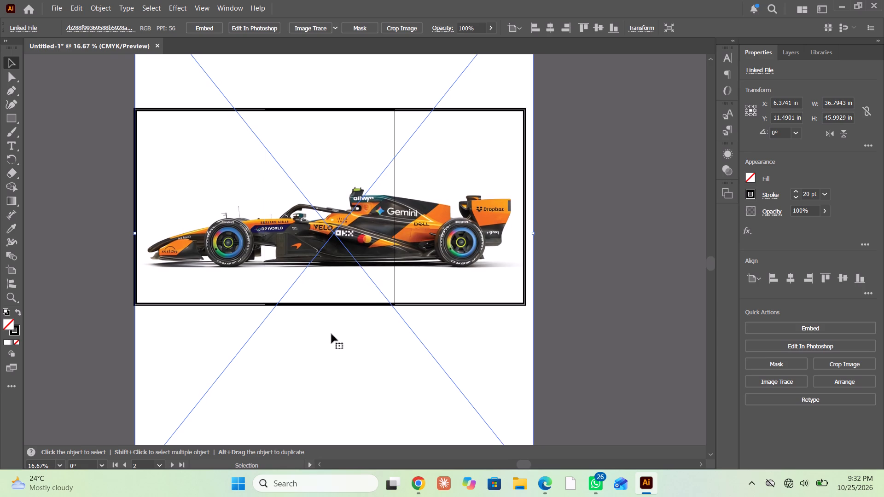
key(Left)
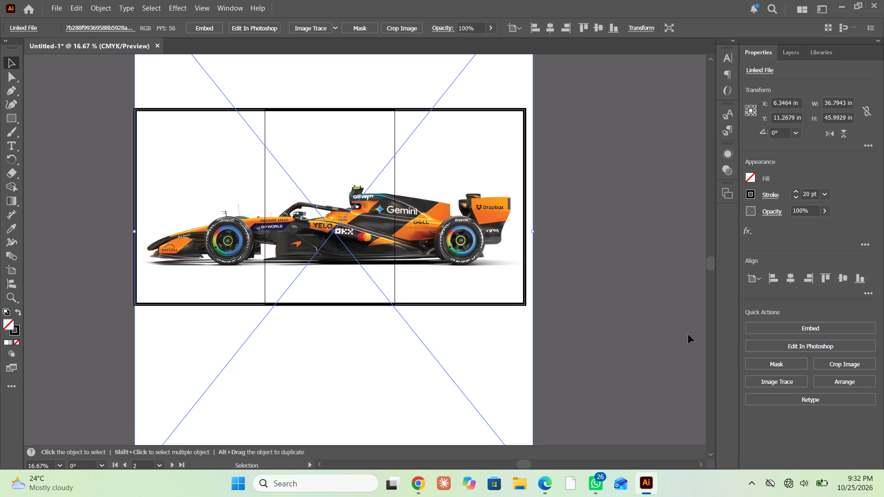
click(633, 323)
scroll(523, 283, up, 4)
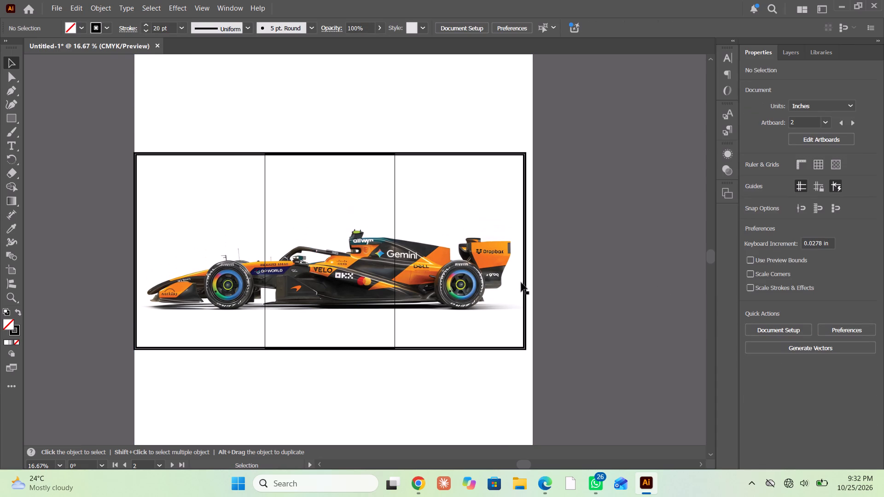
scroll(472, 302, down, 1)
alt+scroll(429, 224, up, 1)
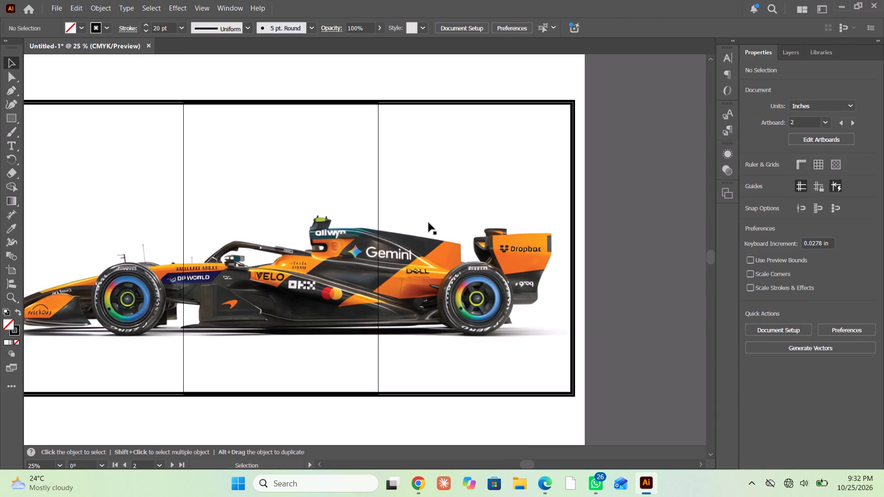
Export all artboards as JPEG images to the Desktop with the file name 3rd.
click(52, 5)
click(89, 259)
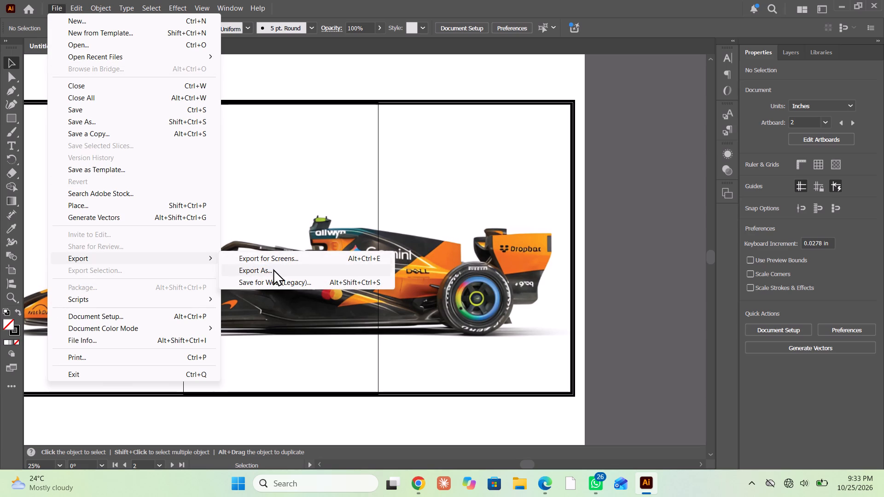
click(273, 269)
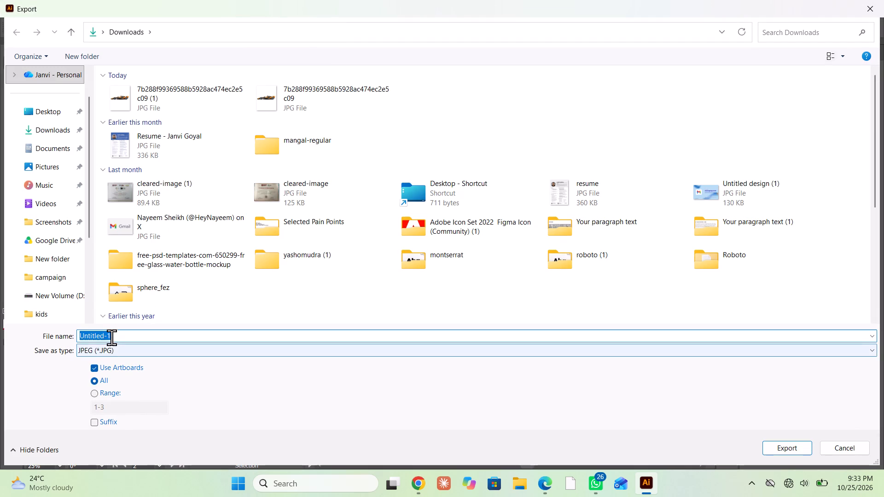
scroll(45, 150, up, 4)
click(38, 147)
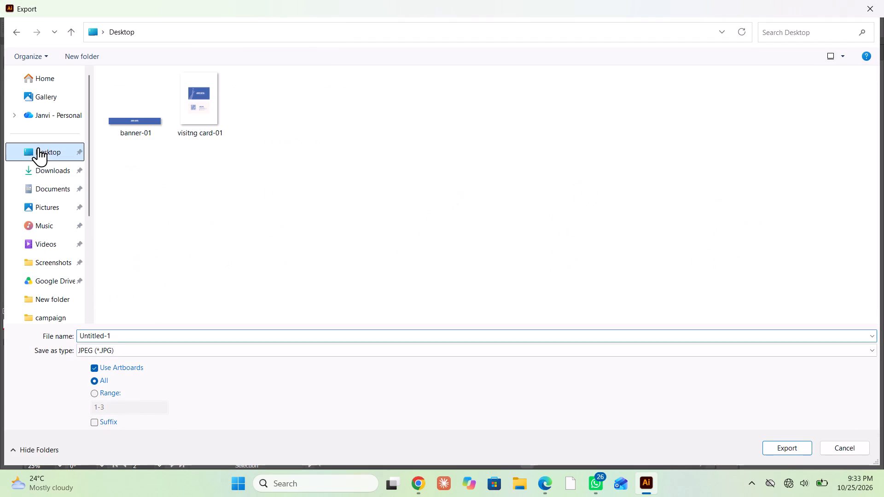
drag(121, 333, 63, 334)
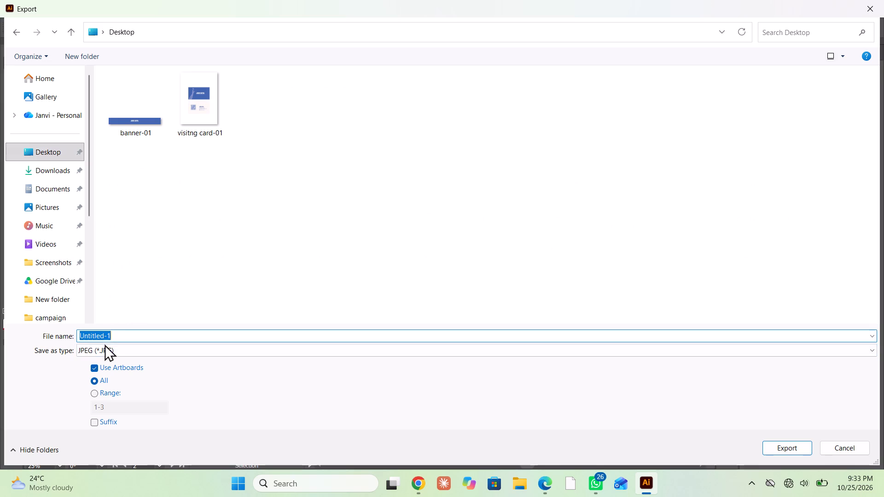
key(space)
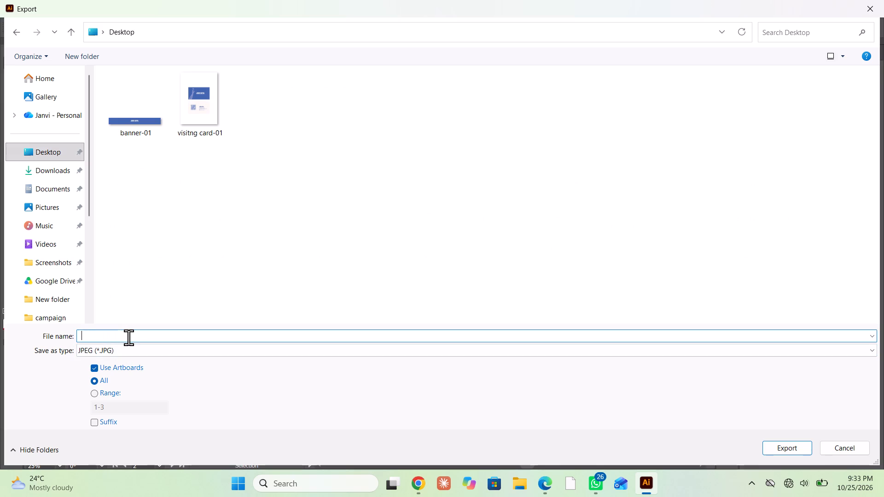
text(3rd)
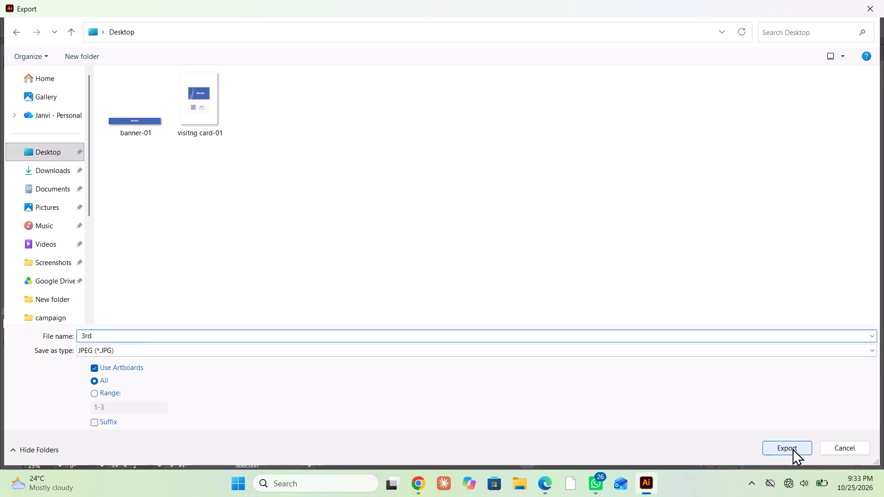
click(792, 448)
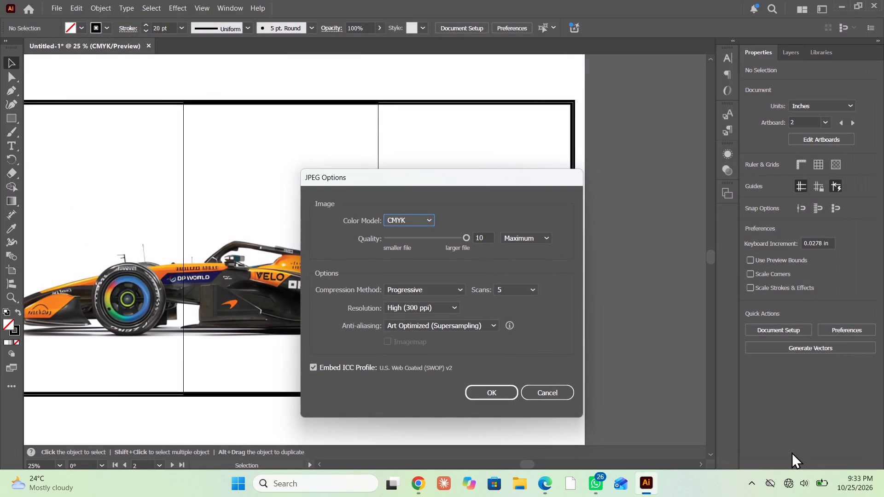
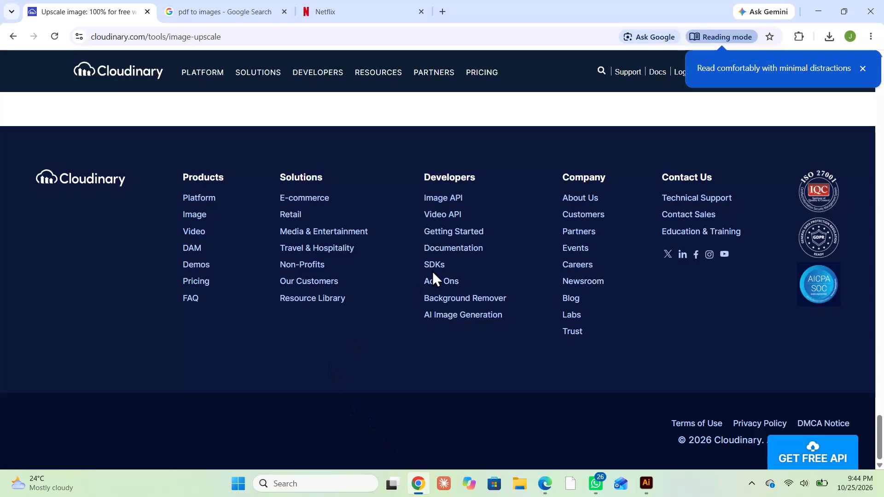
Upload the car JPG 7b288f99369588b5928ac474ec2e5c09 (1) from Downloads to Cloudinary's Upscale image tool in Chrome.
scroll(435, 270, up, 5)
scroll(439, 269, down, 1)
scroll(439, 269, up, 12)
scroll(409, 286, down, 2)
scroll(409, 286, up, 3)
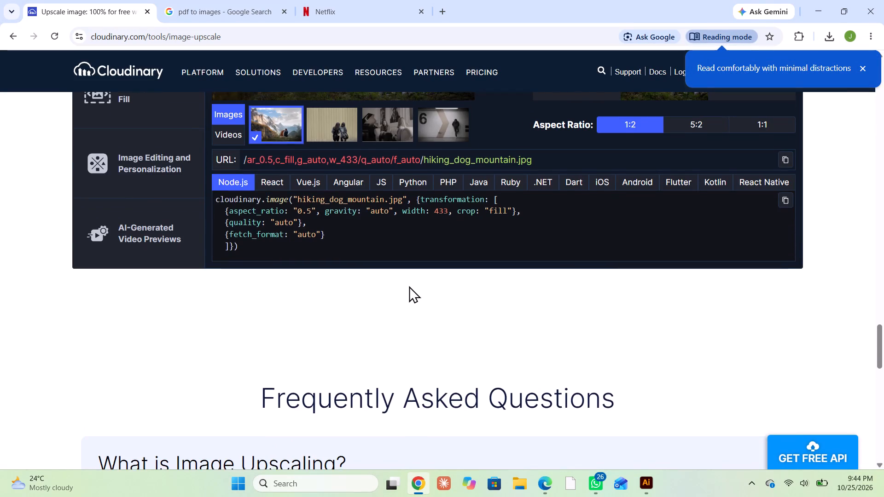
scroll(409, 286, up, 1)
scroll(409, 286, up, 20)
scroll(409, 286, up, 7)
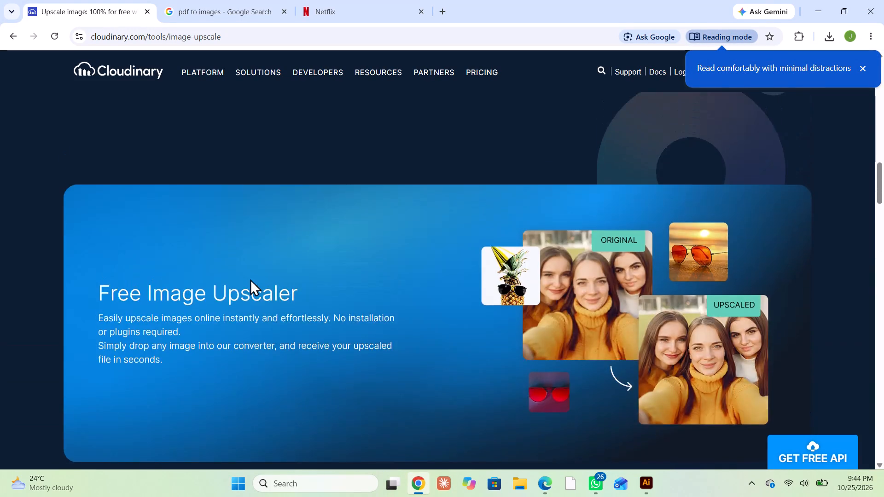
scroll(250, 279, down, 17)
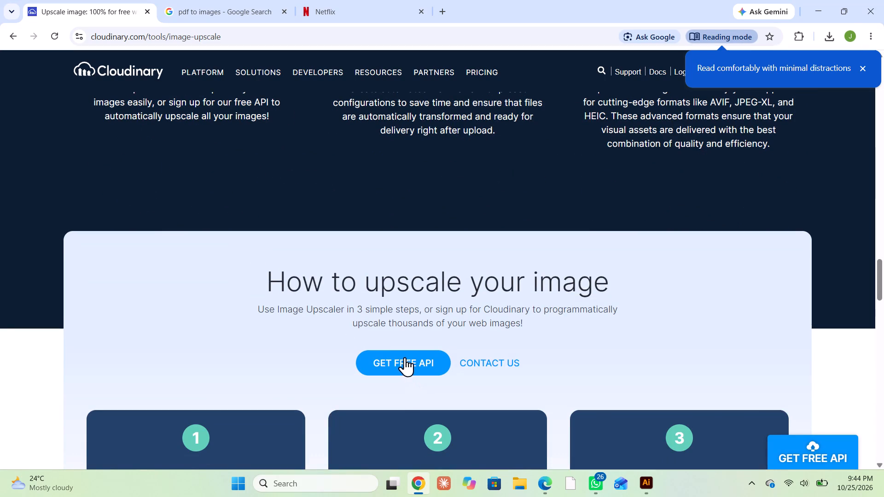
scroll(404, 356, up, 2)
scroll(404, 356, down, 1)
scroll(404, 356, up, 13)
scroll(404, 349, up, 13)
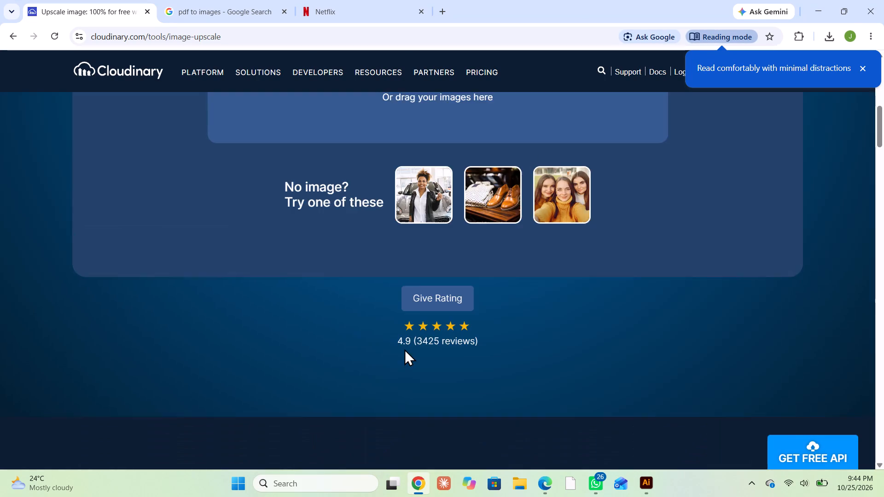
scroll(404, 349, down, 5)
scroll(404, 348, up, 2)
scroll(404, 347, down, 1)
scroll(404, 347, up, 12)
scroll(404, 347, down, 2)
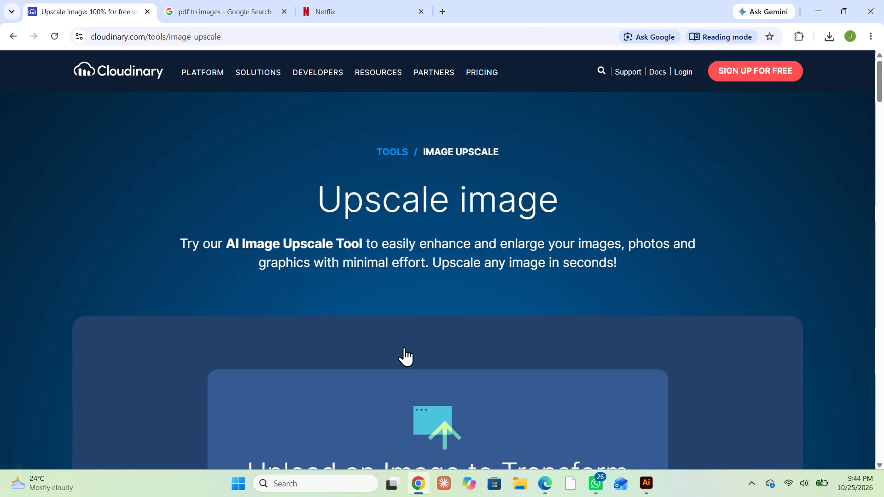
click(430, 411)
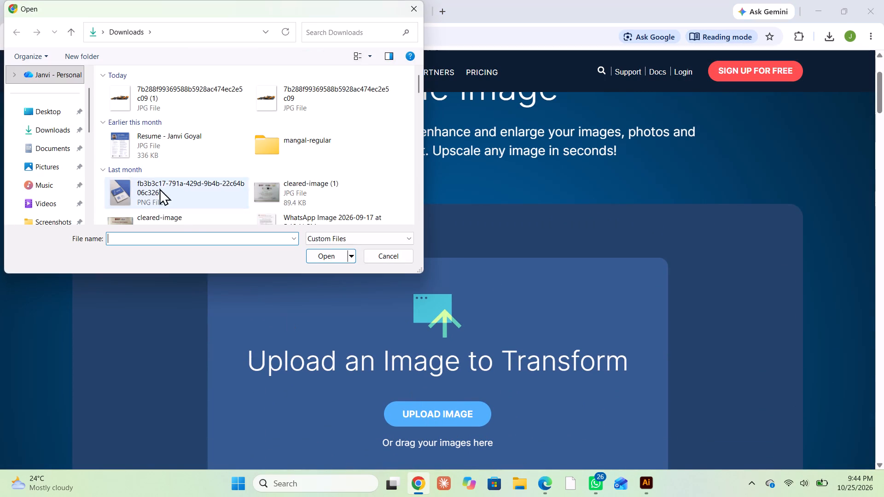
click(122, 104)
click(321, 260)
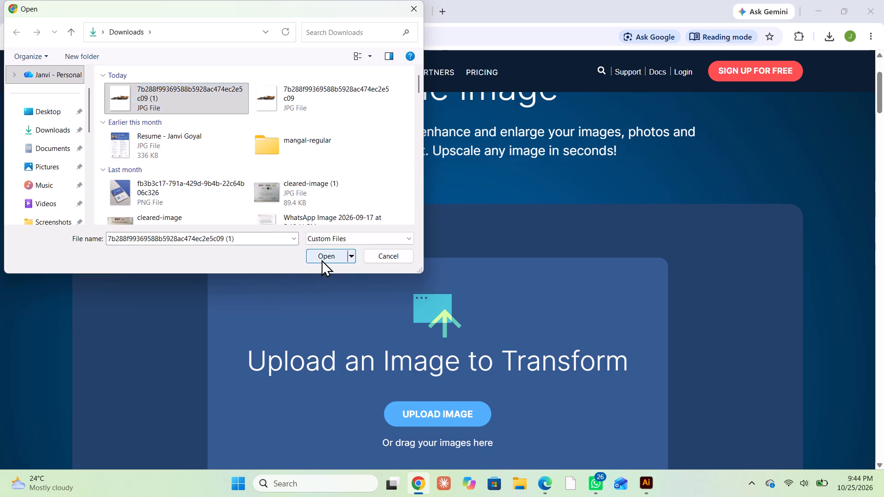
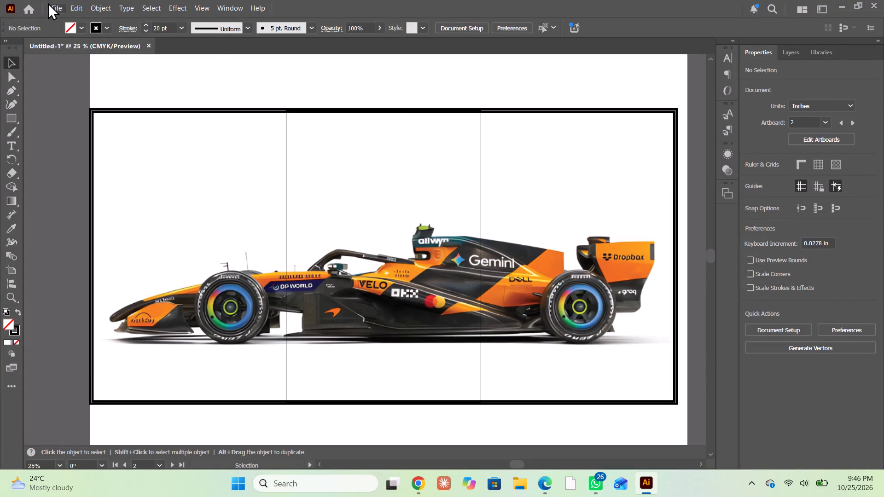
Place the upscaled car JPG 7b288f99369588b5928ac474ec2e5c09 (1) (1) from Downloads into the poster document as a linked file.
click(49, 3)
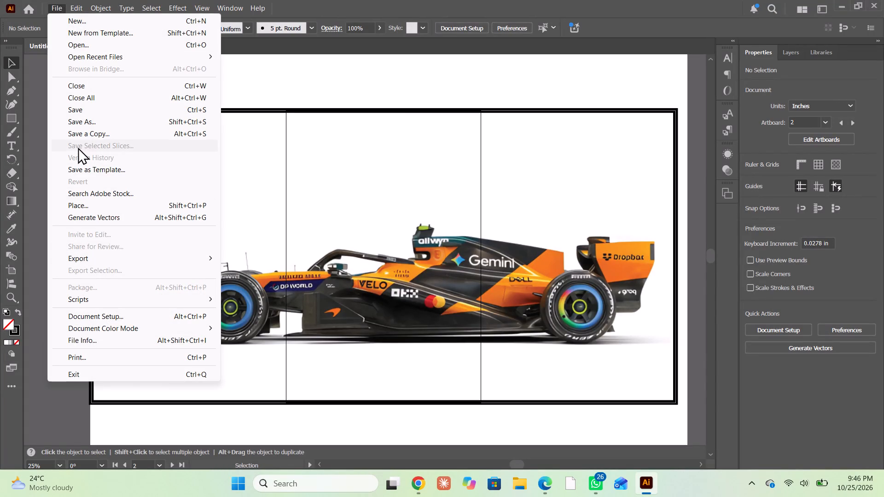
click(90, 207)
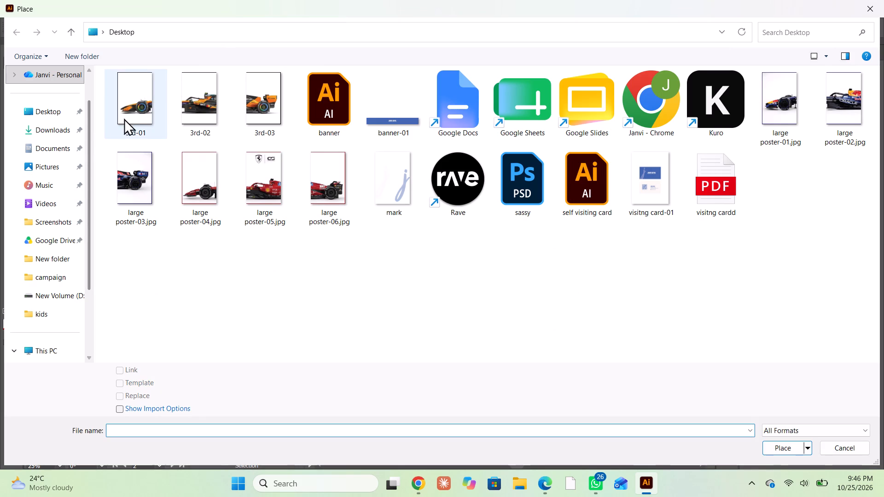
click(50, 133)
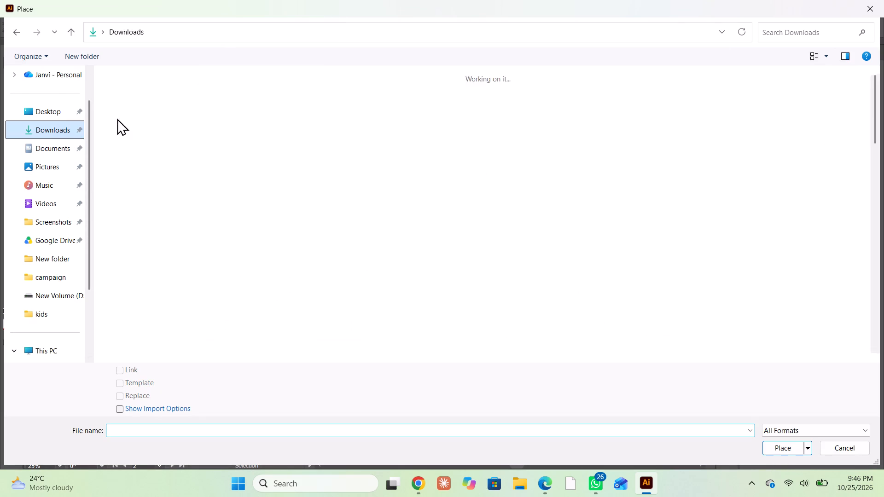
click(128, 103)
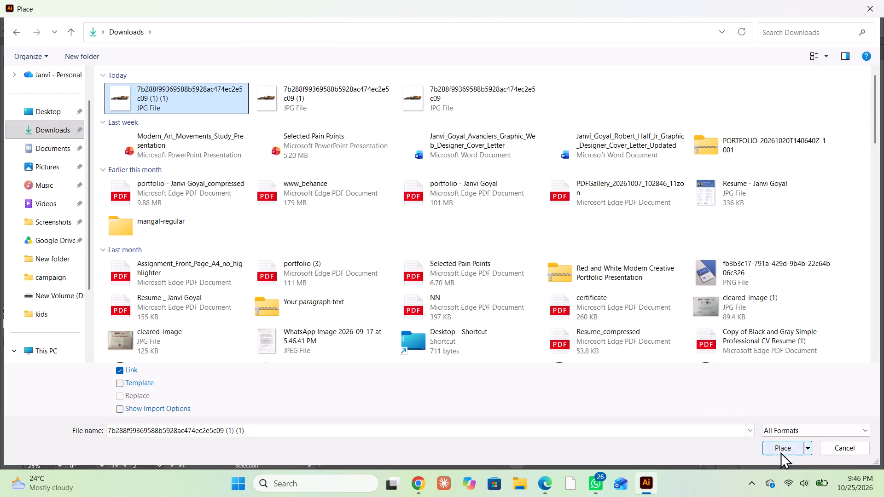
click(779, 447)
click(316, 185)
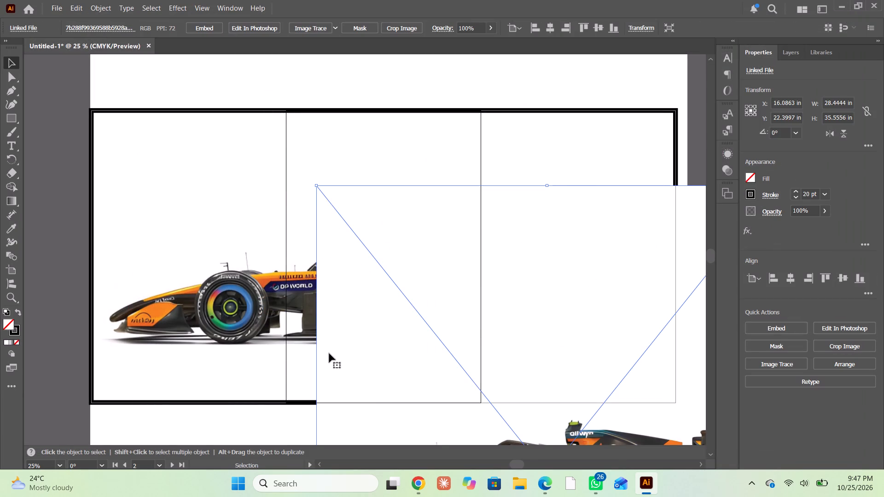
Move the newly placed image clear of the old car image and delete the old one.
alt+scroll(325, 348, down, 3)
drag(386, 401, 226, 281)
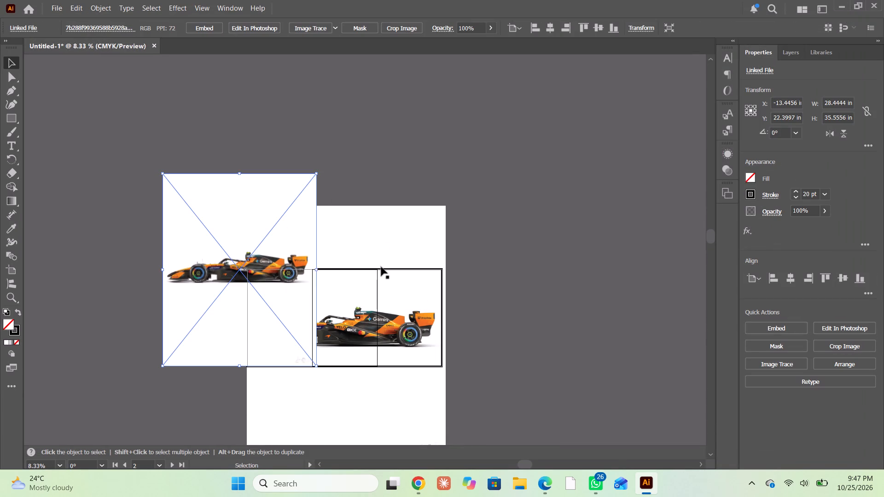
click(390, 243)
key(Delete)
Move the upscaled car image back over the framed artboards, near the first panel's edge, and send it to the back.
drag(210, 260, 338, 324)
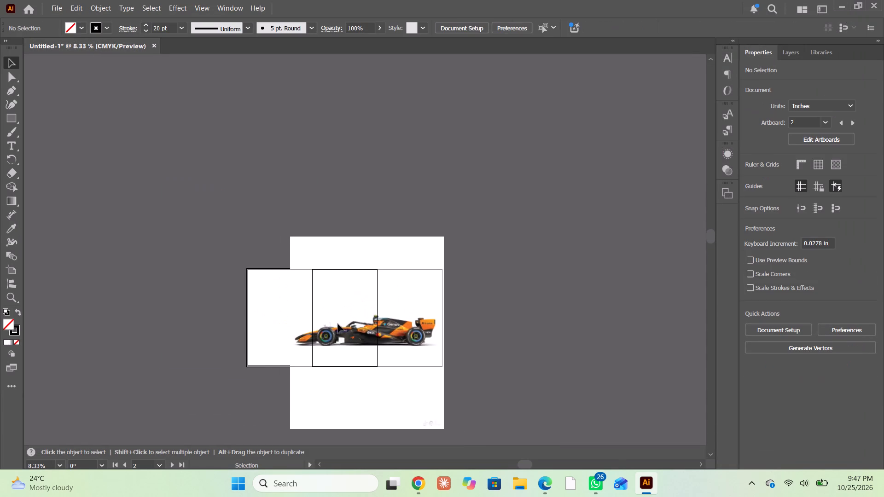
drag(338, 324, 298, 312)
right_click(296, 310)
click(339, 245)
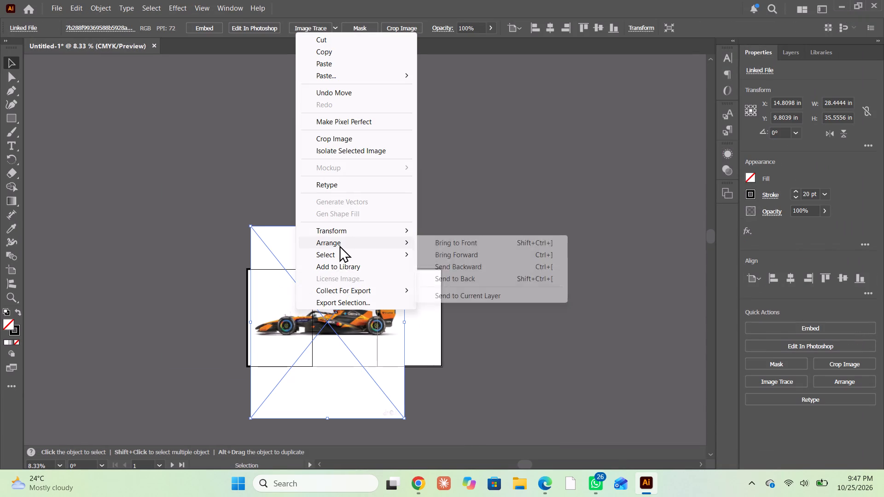
click(462, 281)
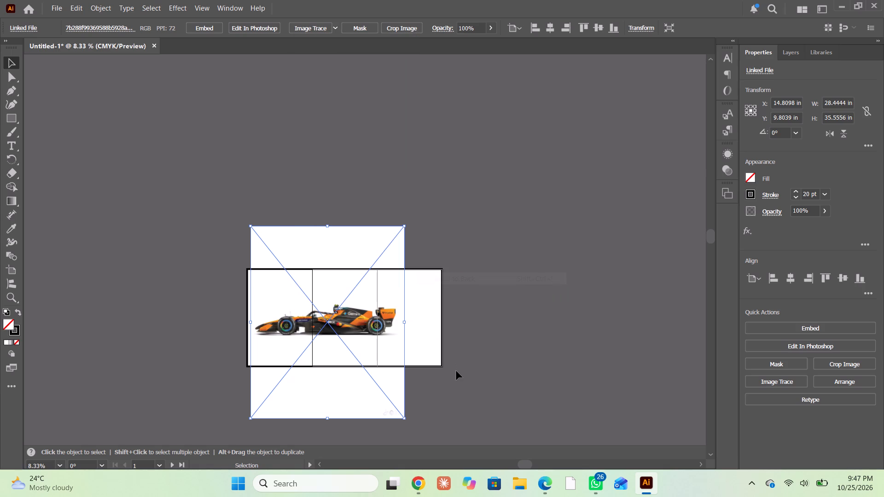
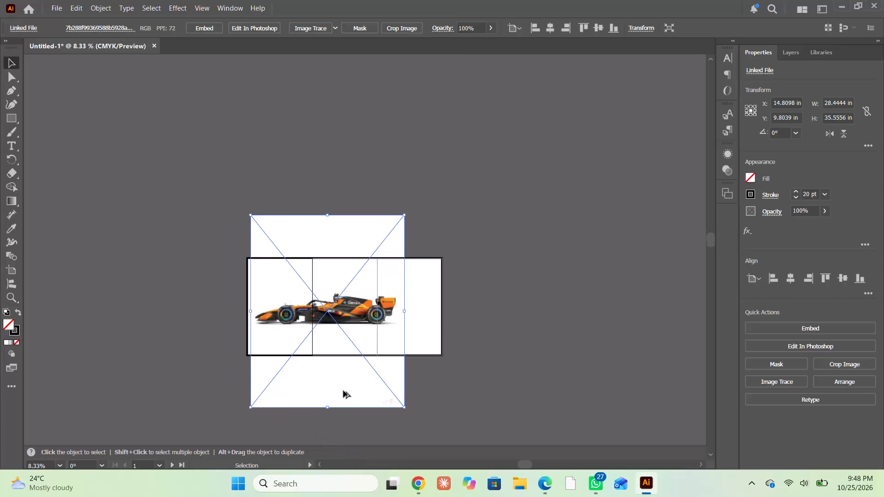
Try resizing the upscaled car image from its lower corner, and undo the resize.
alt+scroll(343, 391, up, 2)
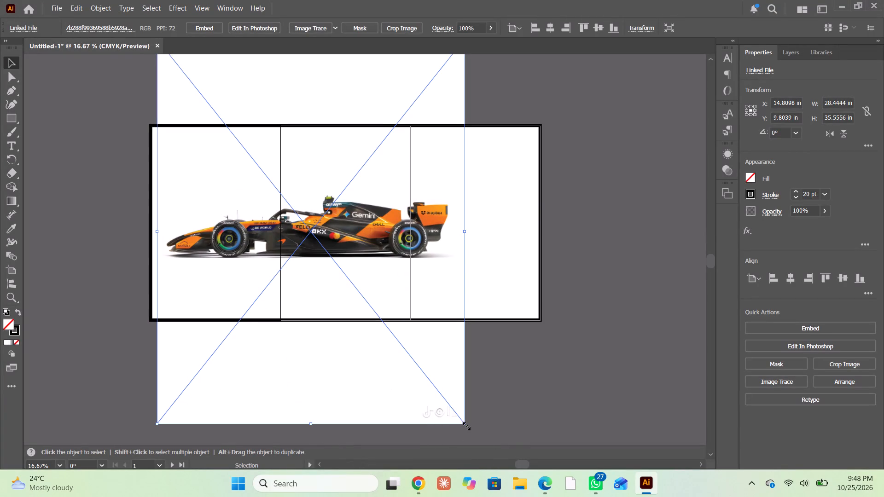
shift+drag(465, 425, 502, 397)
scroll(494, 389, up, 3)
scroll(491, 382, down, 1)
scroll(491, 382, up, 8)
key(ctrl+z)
Scale the car image up proportionally to about 35.5 x 44.4 in, stretching the car across all three panels.
scroll(413, 267, up, 2)
scroll(413, 267, down, 2)
scroll(413, 267, up, 5)
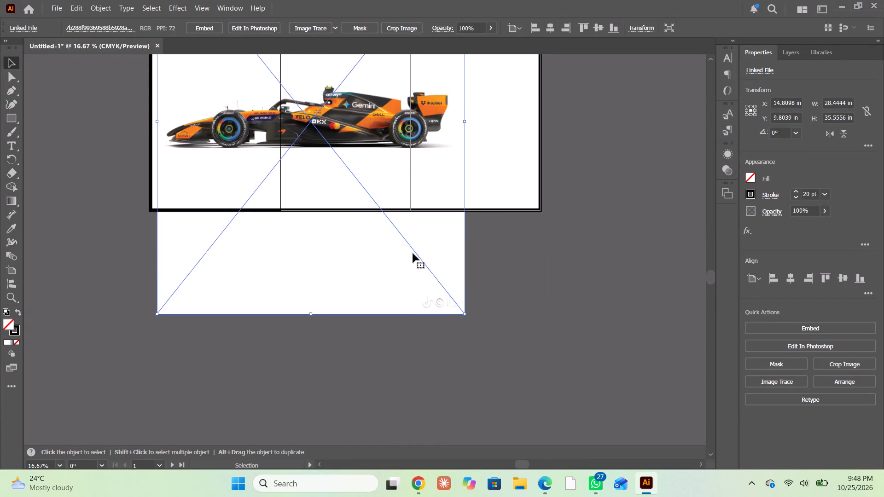
scroll(413, 254, up, 19)
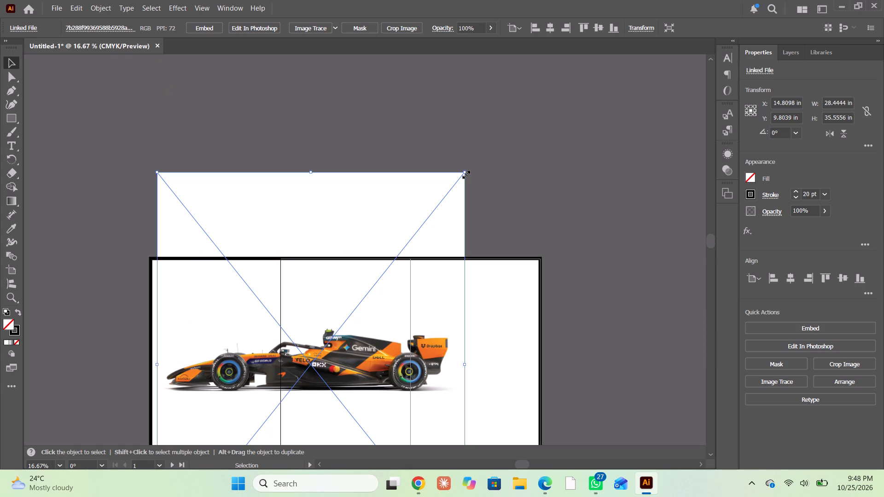
shift+drag(465, 173, 564, 88)
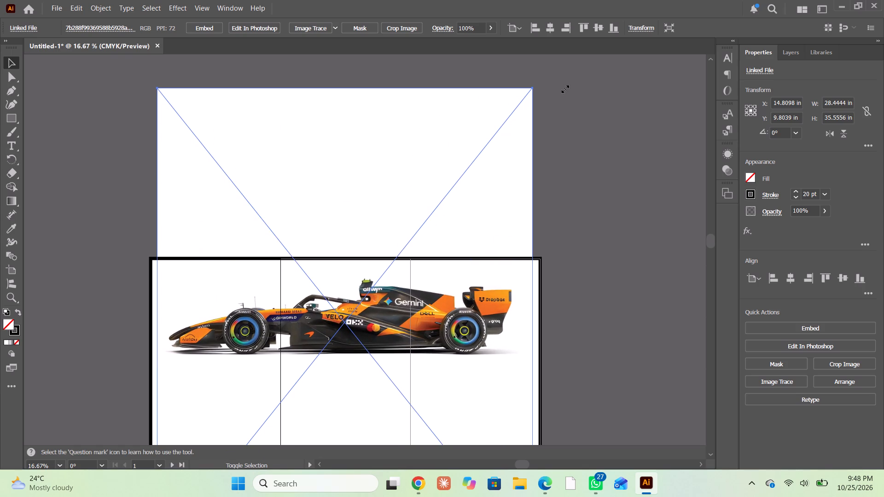
shift+drag(564, 88, 570, 76)
scroll(489, 189, down, 10)
Move the enlarged car image down and slightly left so the car sits near mid-height across the three framed panels.
drag(463, 170, 459, 182)
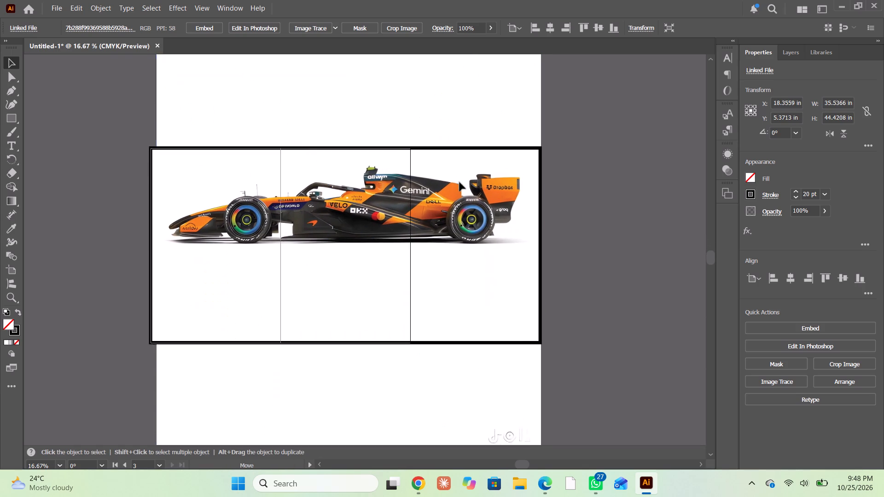
drag(459, 182, 458, 217)
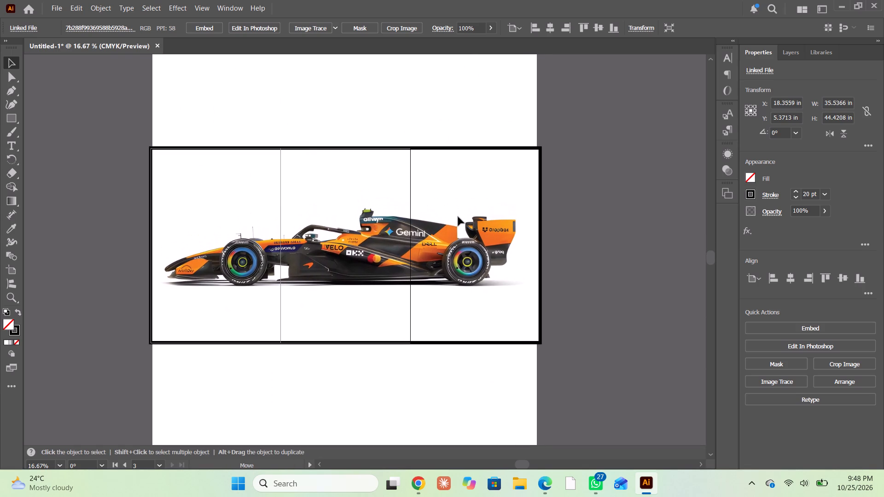
drag(458, 217, 455, 221)
Enlarge the car image proportionally to about 36.6 x 45.8 in so it extends past the third panel's outer edge.
scroll(455, 219, up, 2)
scroll(455, 219, down, 1)
scroll(455, 219, up, 11)
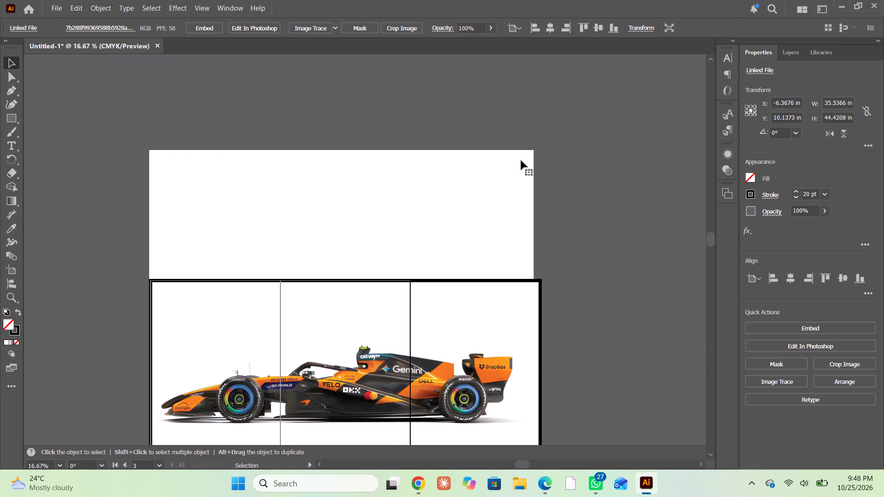
shift+drag(535, 151, 553, 136)
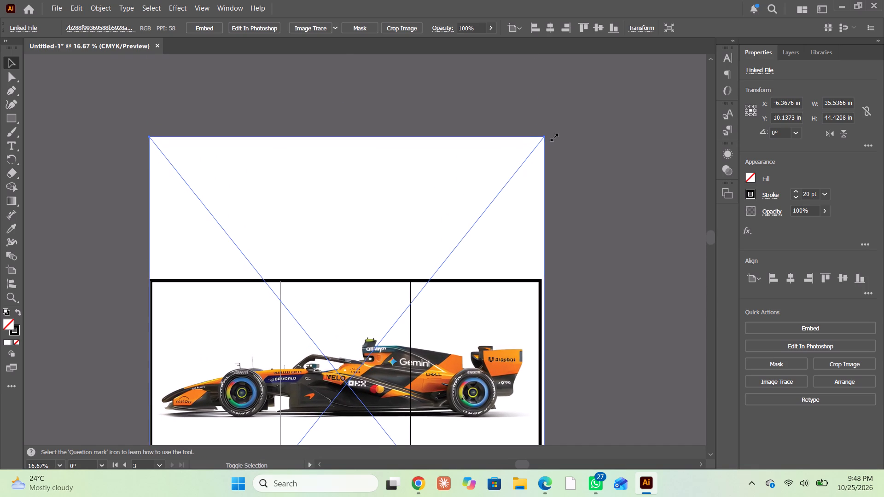
shift+drag(553, 136, 554, 135)
Move the car image down by about 0.7 in within the three framed panels.
scroll(510, 259, down, 1)
scroll(510, 259, up, 5)
scroll(510, 259, down, 3)
scroll(510, 259, up, 1)
scroll(510, 259, down, 2)
scroll(508, 255, up, 1)
scroll(508, 255, down, 1)
scroll(508, 255, up, 1)
scroll(508, 255, down, 4)
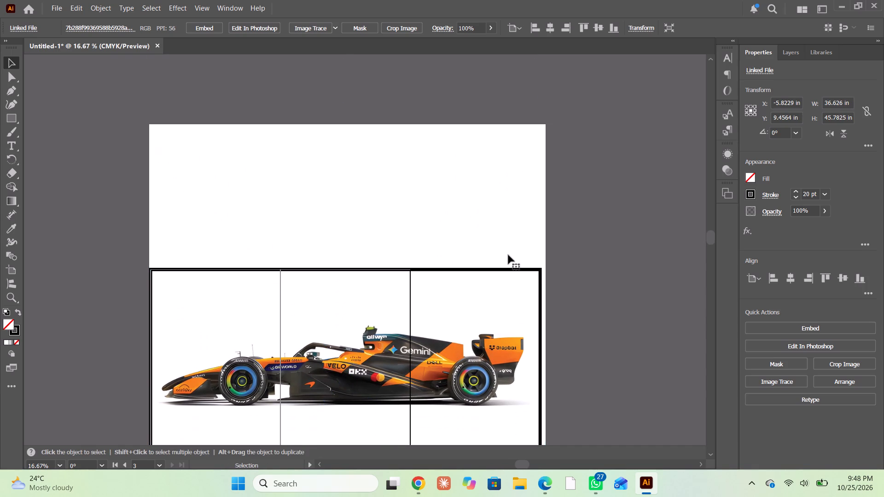
scroll(508, 255, down, 11)
alt+scroll(415, 248, up, 1)
drag(415, 246, 415, 248)
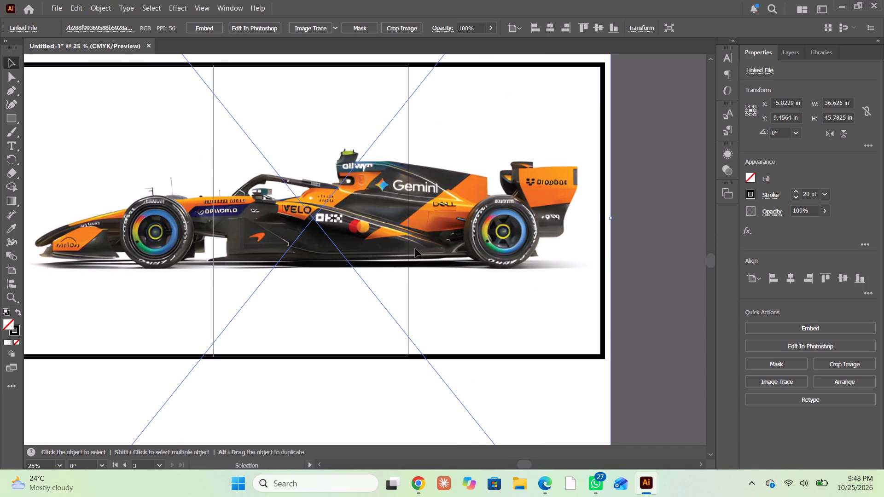
drag(415, 248, 415, 257)
Nudge the car image slightly right and down within the frames, to about X -5.77 in, Y 10.42 in.
scroll(413, 255, down, 4)
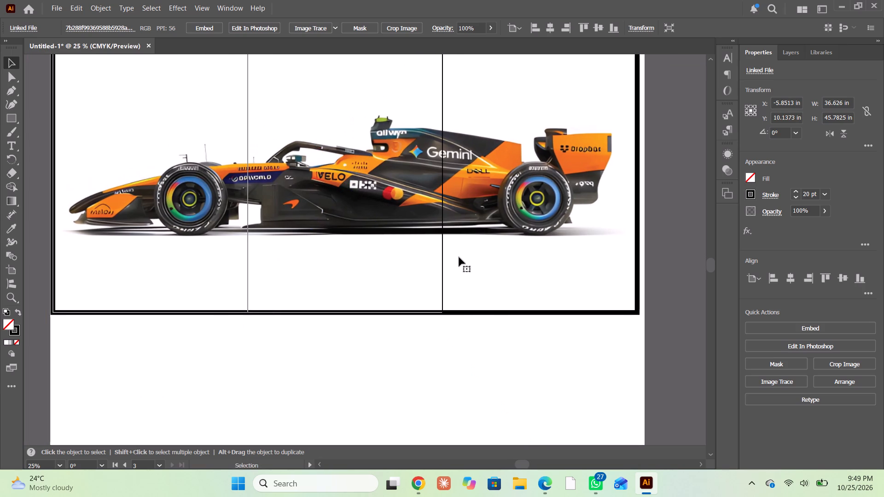
alt+scroll(517, 162, up, 3)
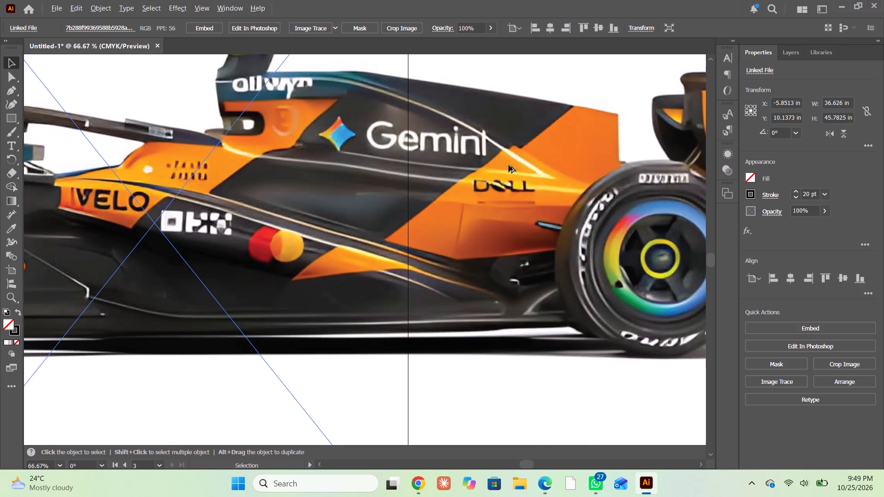
alt+scroll(508, 166, down, 4)
scroll(554, 172, up, 1)
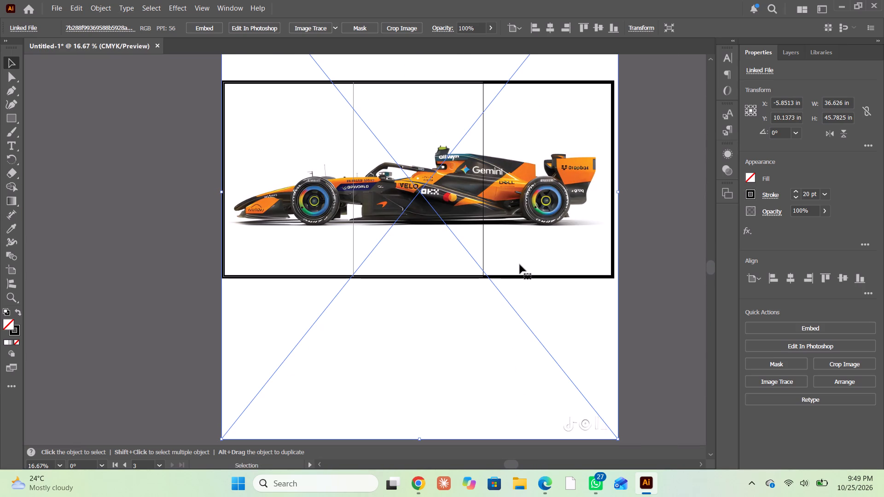
key(Right)
key(Right)
key(Right)
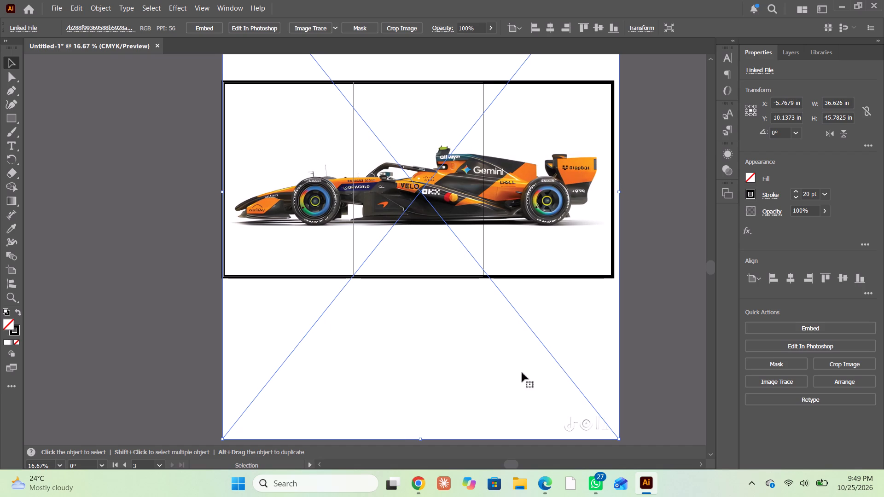
key(Down)
key(Down)
key(Down)
key(Down)
key(Down)
key(Down)
key(Down)
key(Down)
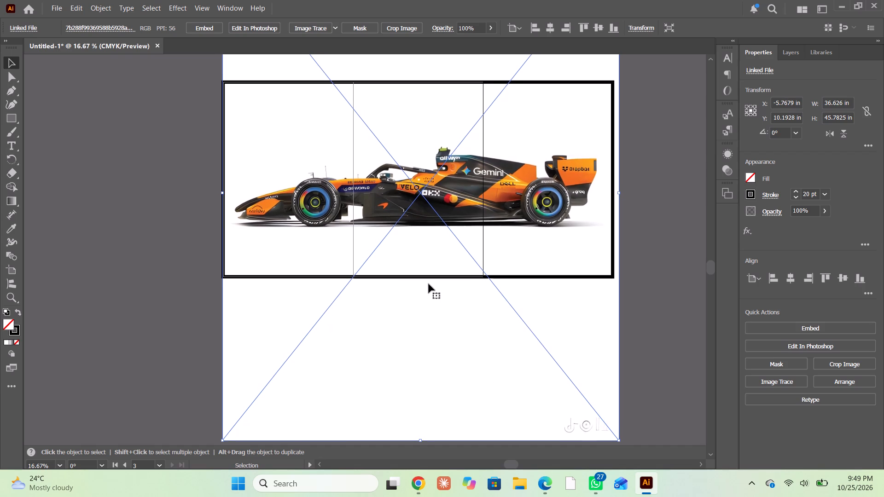
key(Down)
key(Down)
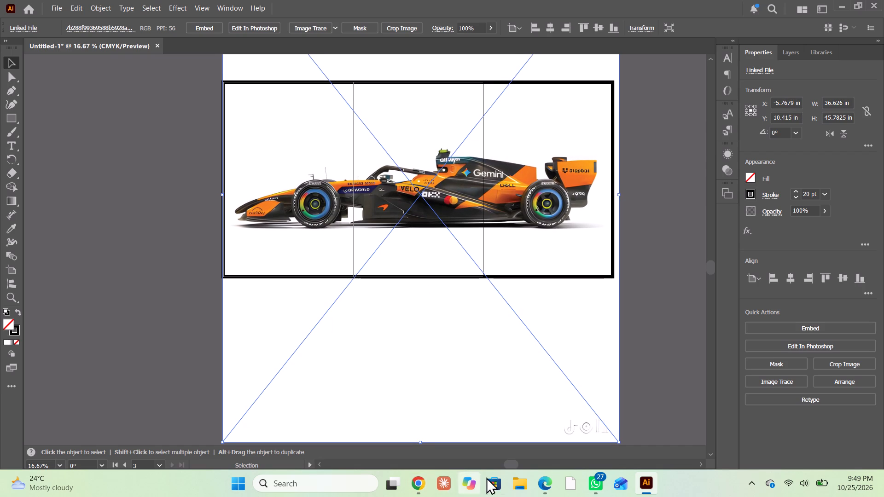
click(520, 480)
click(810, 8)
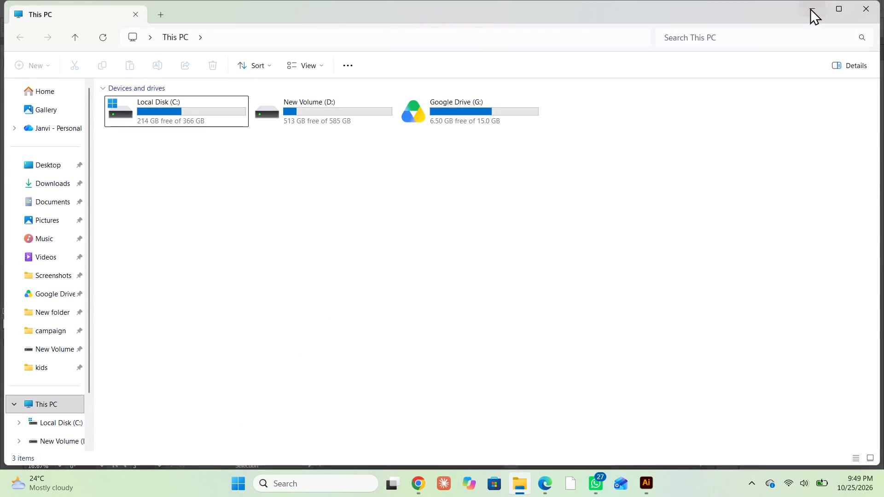
Set up a JPEG export of all artboards to the Desktop with the file name 4th.
click(59, 6)
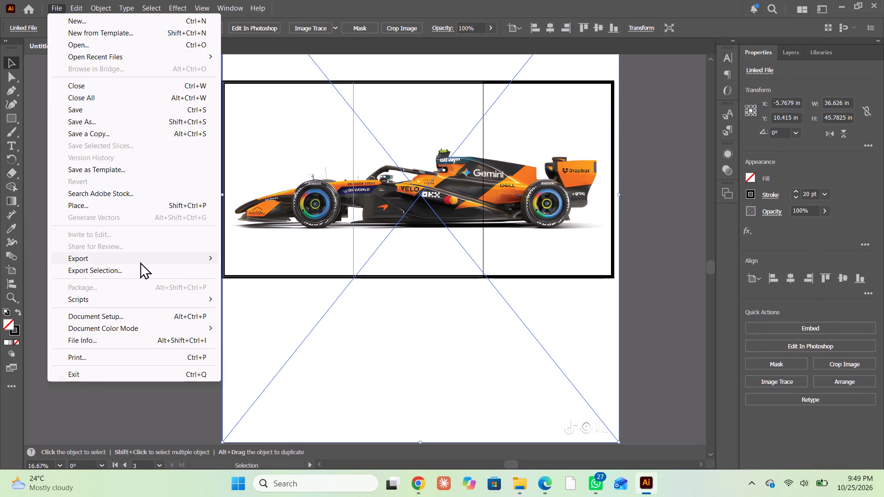
click(140, 260)
click(256, 269)
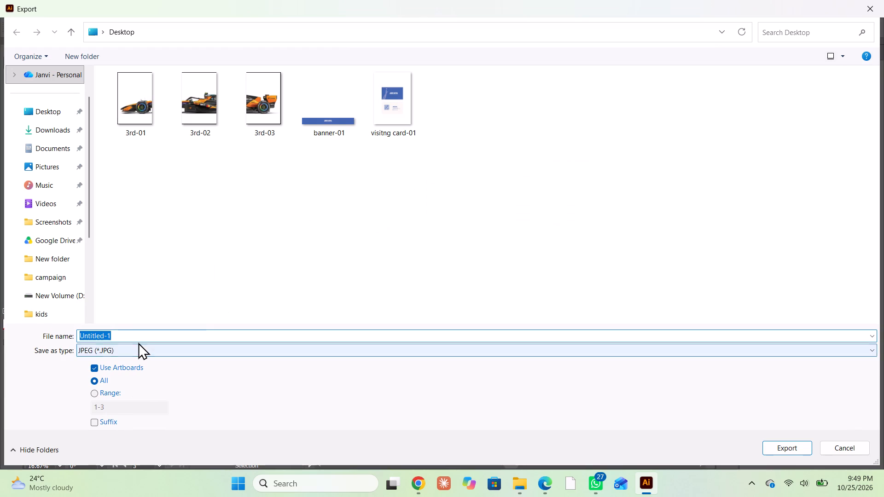
key(4)
text(th)
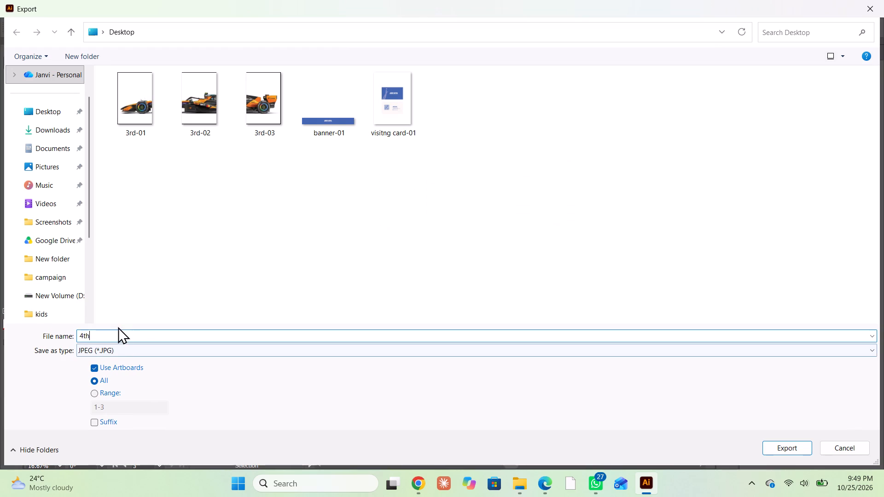
click(111, 335)
key(space)
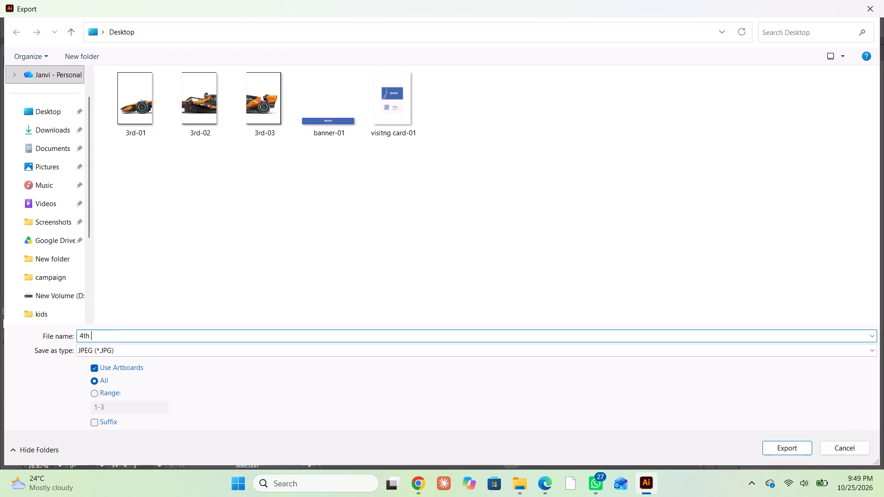
key(space)
key(space)
click(47, 115)
click(791, 448)
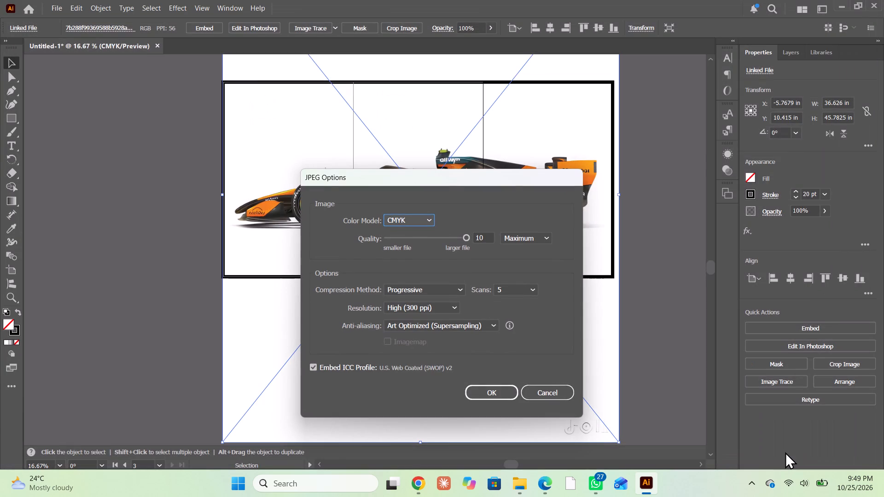
Set the JPEG color model to RGB and export the artboards at maximum quality and 300 ppi.
click(406, 215)
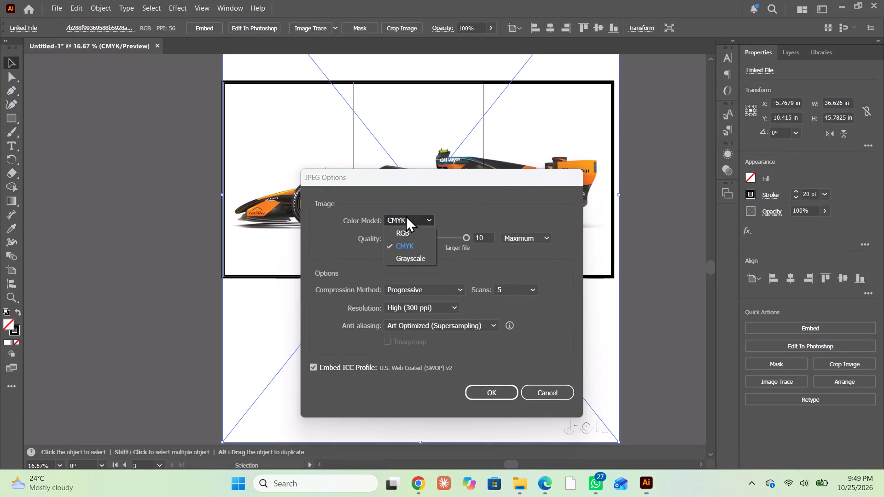
click(407, 229)
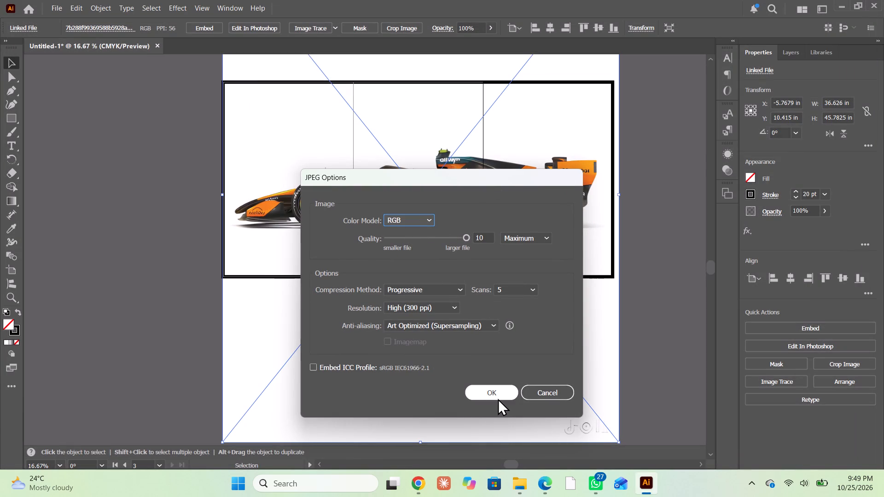
click(498, 397)
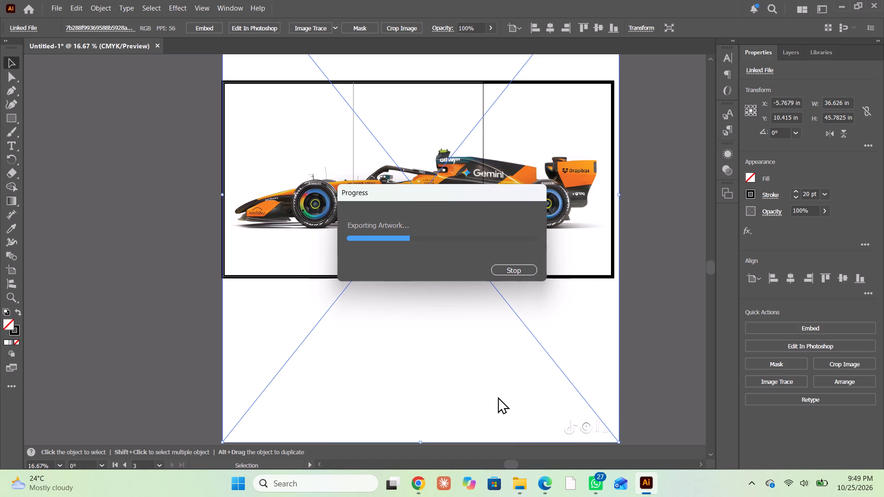
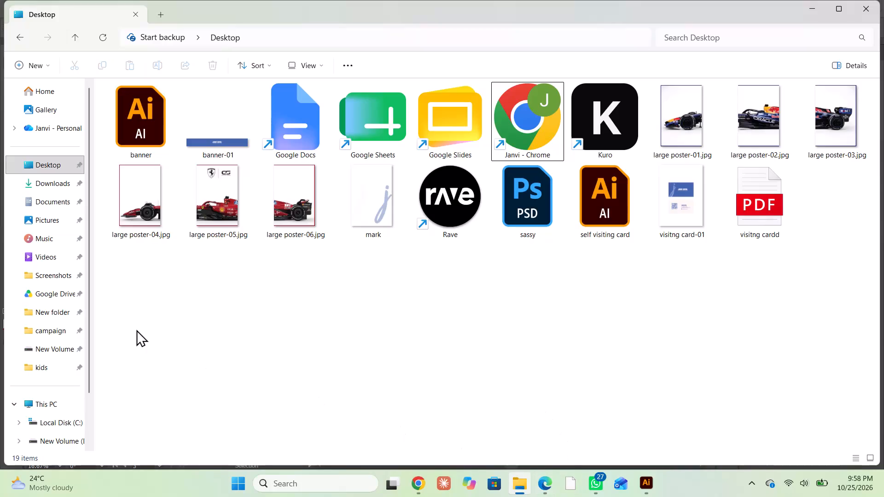
In the Downloads folder, delete the car image copies ending in "5c09 (1)" and "5c09", keeping the "(1) (1)" copy.
click(51, 177)
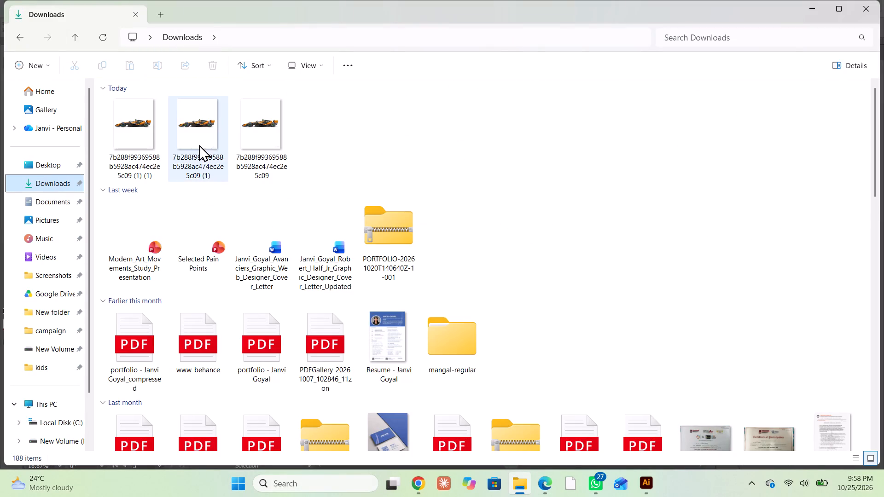
click(199, 144)
click(134, 135)
click(181, 137)
key(Delete)
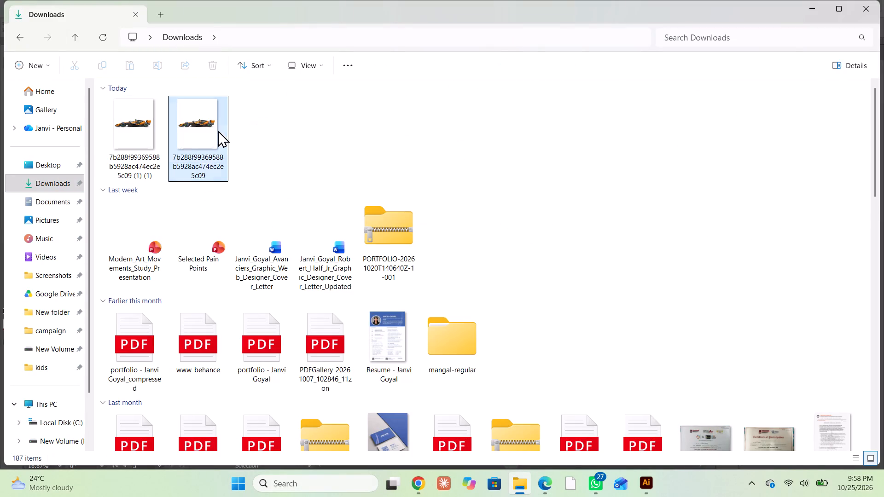
click(208, 142)
key(Delete)
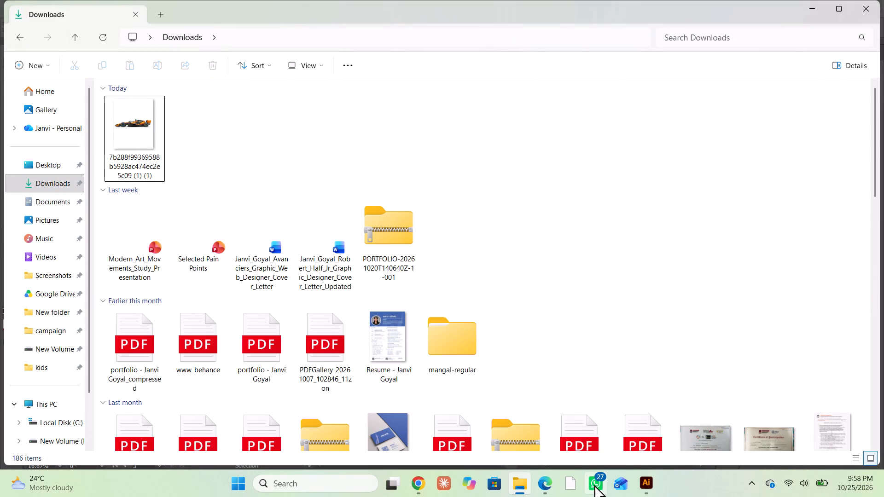
Switch to Chrome, search Google for "free upscale image" and open the iLoveIMG Free AI Image Upscaling Tool result.
click(415, 486)
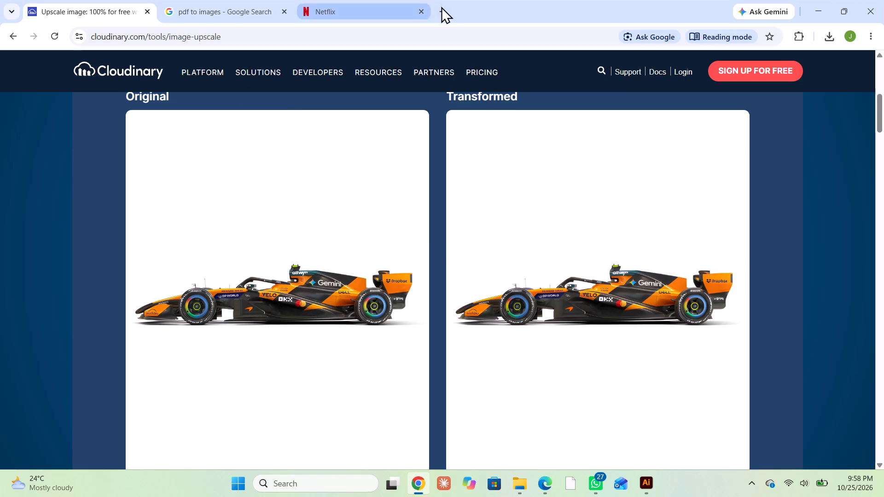
click(443, 13)
click(333, 220)
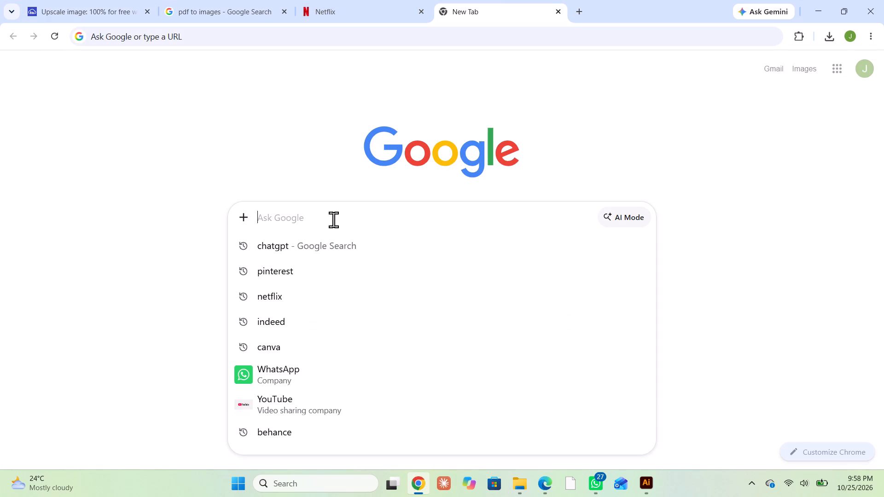
text(fre)
key(e)
click(375, 246)
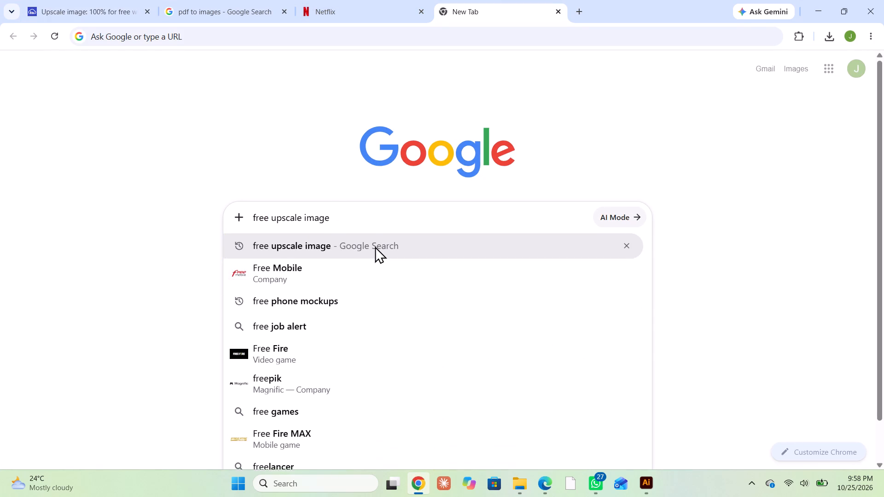
click(206, 148)
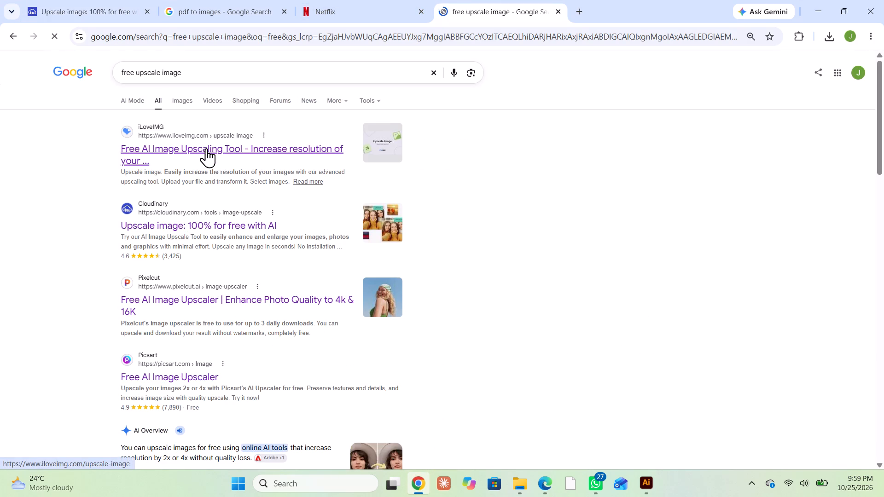
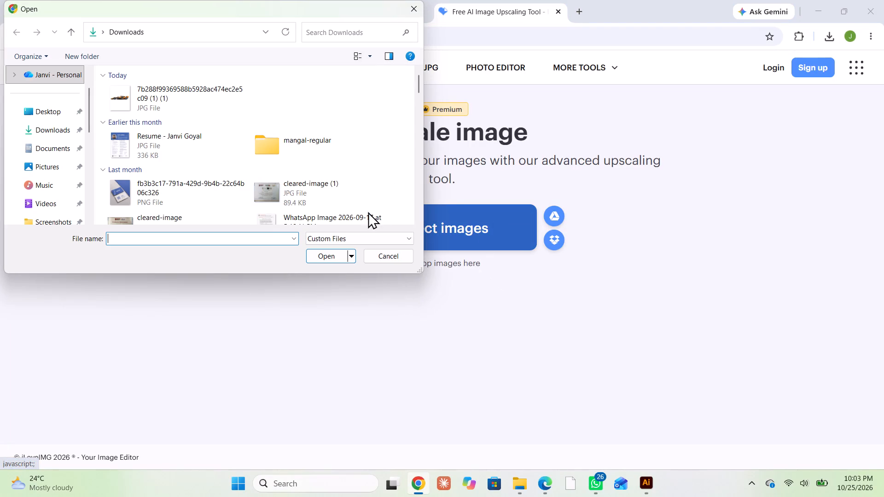
Load the car image ending in "5c09 (1) (1)" from the Downloads folder into the image upscaler.
click(125, 94)
click(321, 256)
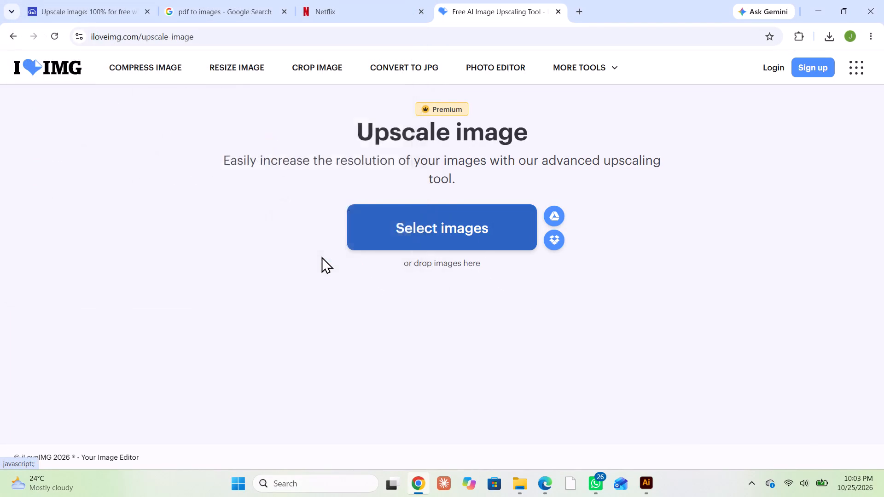
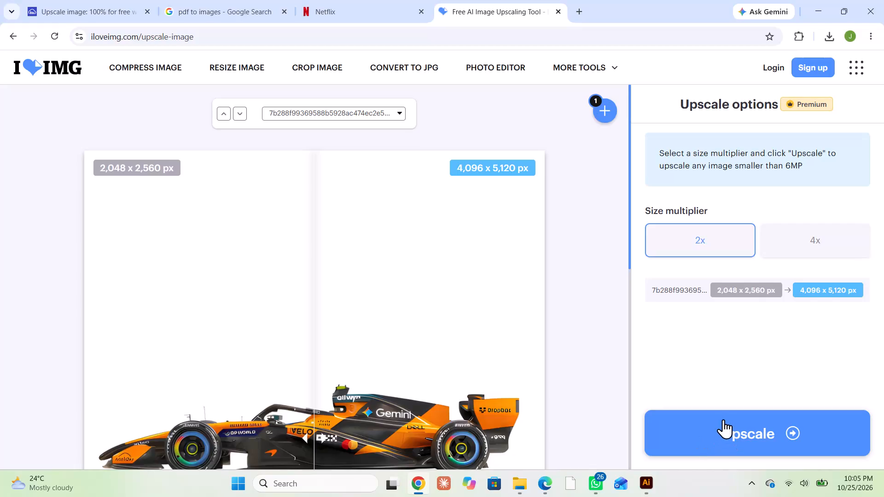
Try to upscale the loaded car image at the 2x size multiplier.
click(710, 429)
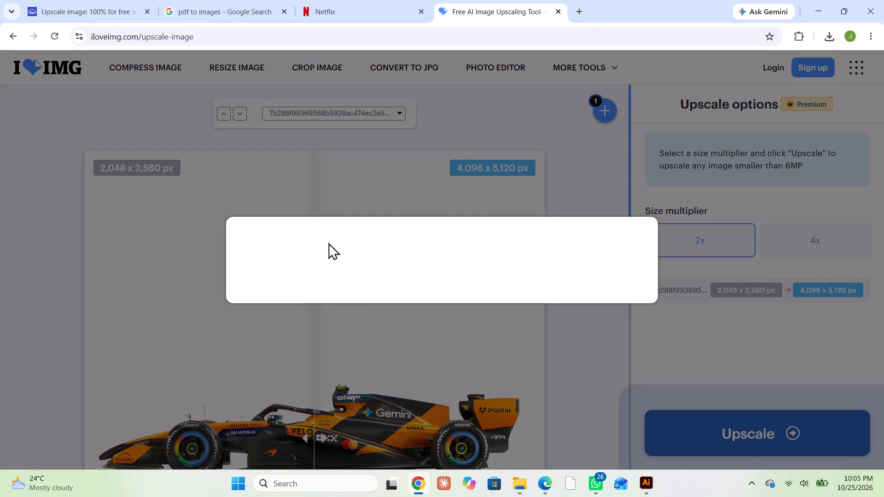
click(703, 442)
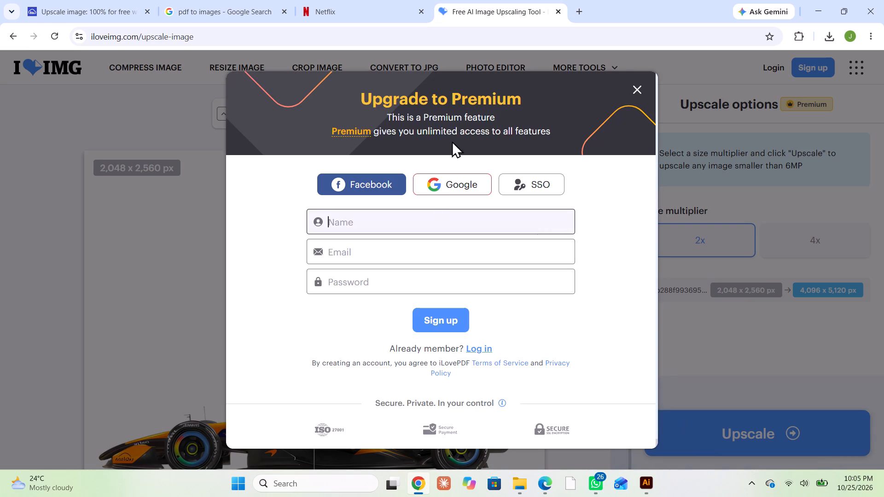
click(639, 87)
Open the iLoveIMG upscale-image page in a new Incognito window, using the address copied from the current page.
click(872, 38)
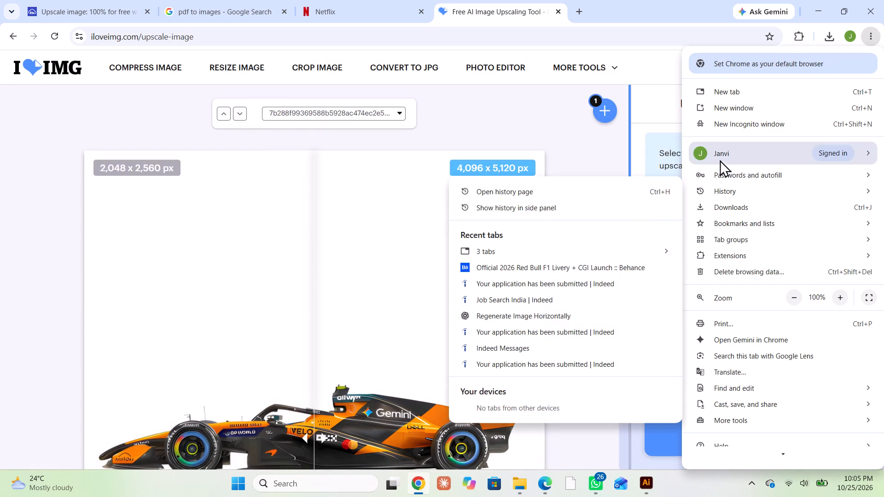
click(717, 125)
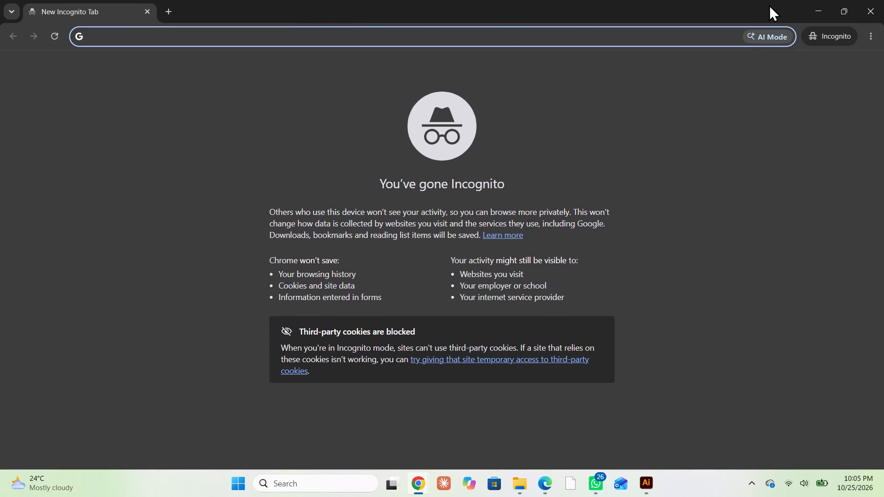
click(811, 6)
double_click(114, 38)
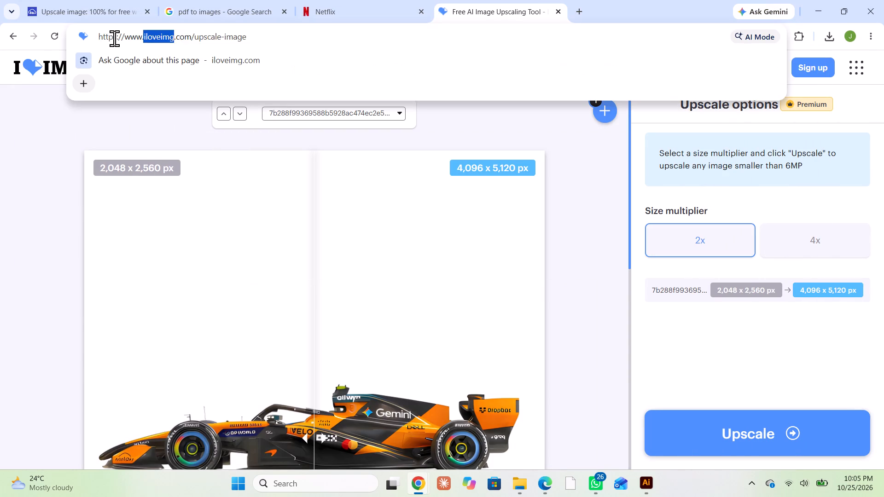
click(114, 38)
key(ctrl+c)
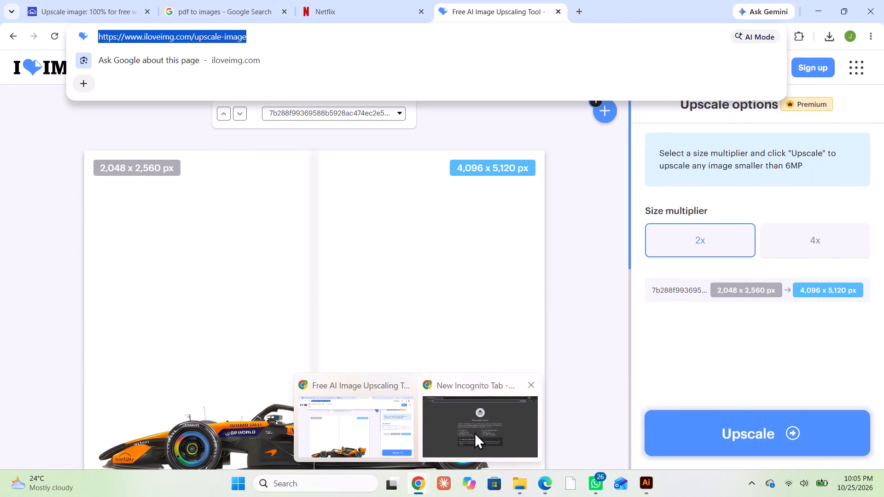
click(474, 432)
click(268, 42)
key(ctrl+v)
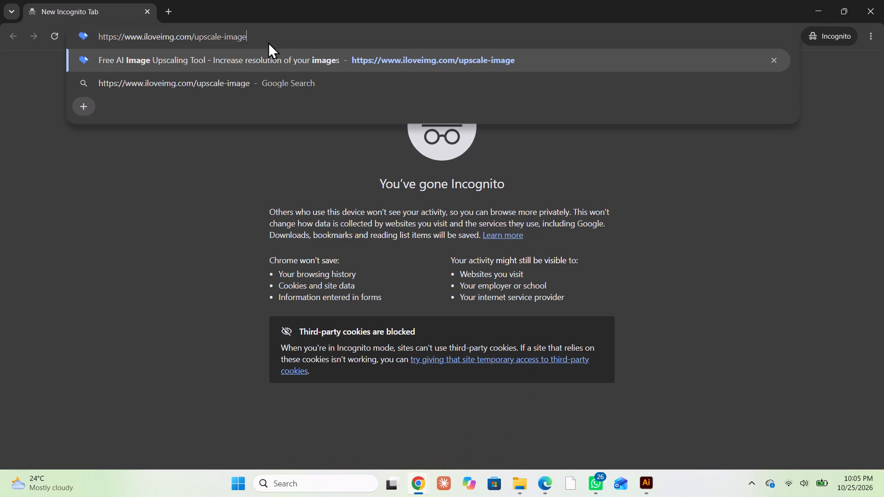
key(Return)
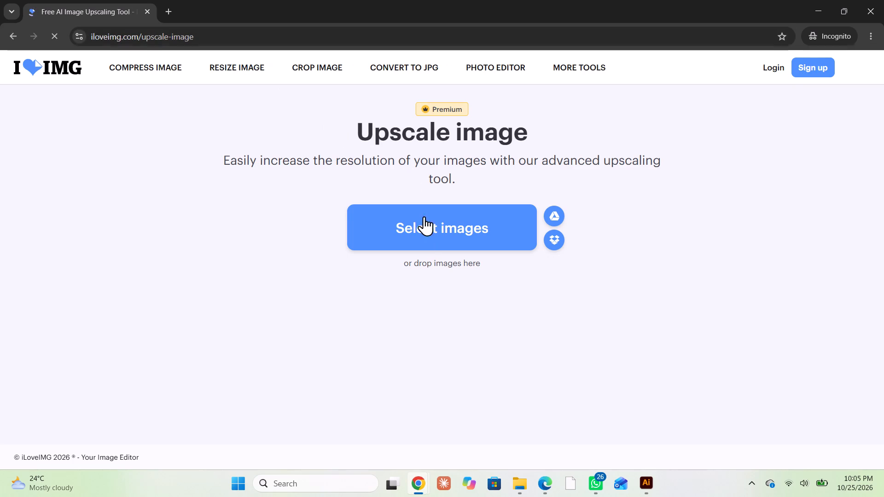
Load the car image ending in "5c09 (1) (1)" into the upscaler in the Incognito window.
click(427, 229)
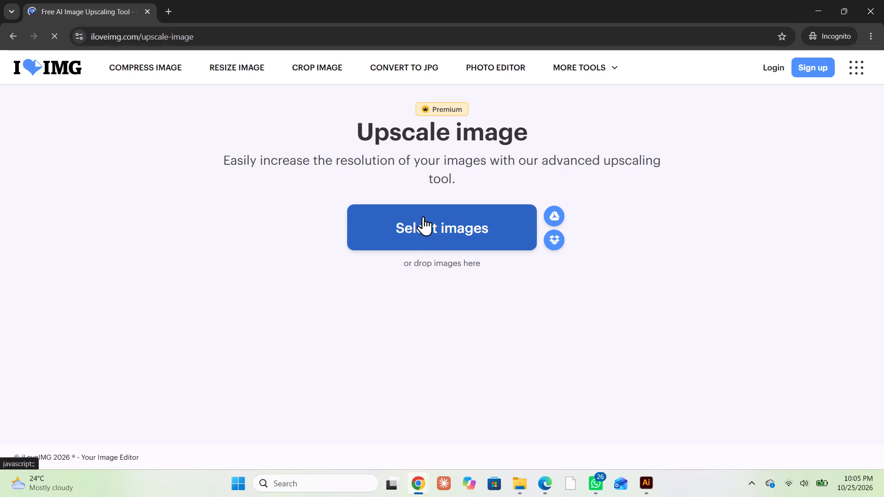
click(414, 224)
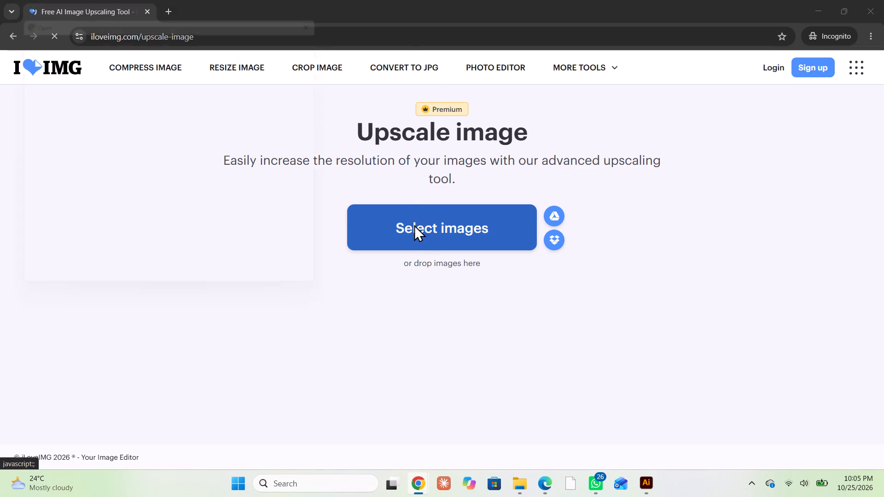
click(126, 89)
click(328, 256)
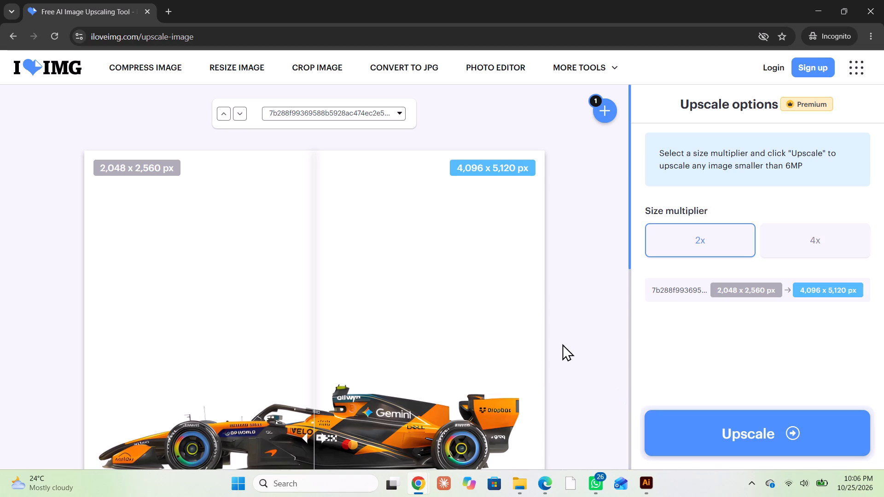
Compare the before-and-after preview across the car and upscale the image at 2x.
scroll(412, 372, down, 5)
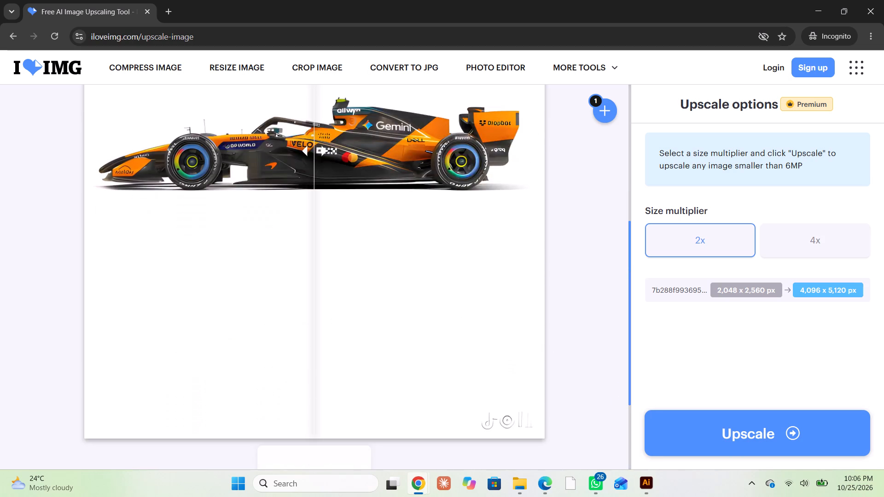
scroll(320, 306, up, 2)
drag(311, 229, 186, 240)
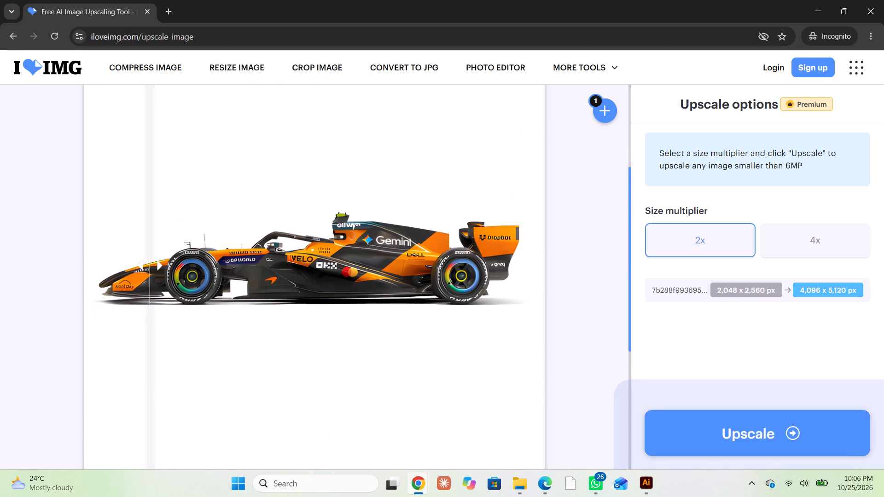
drag(186, 240, 486, 277)
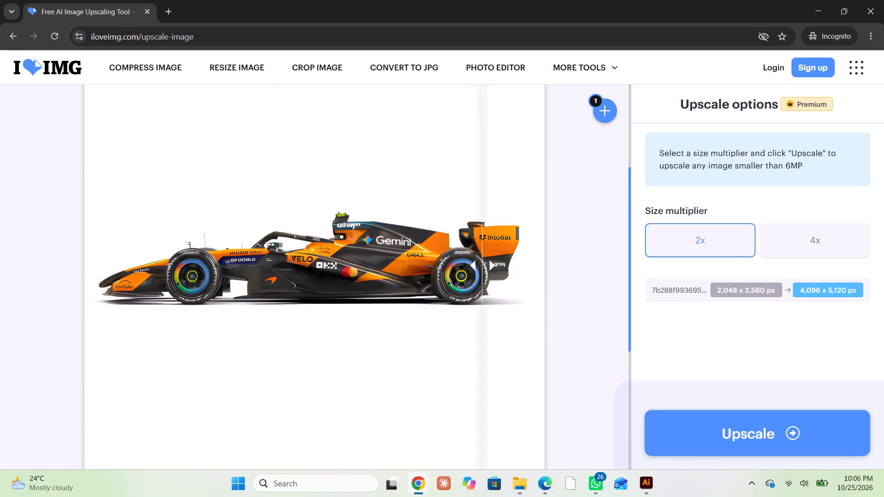
drag(486, 277, 85, 306)
click(792, 443)
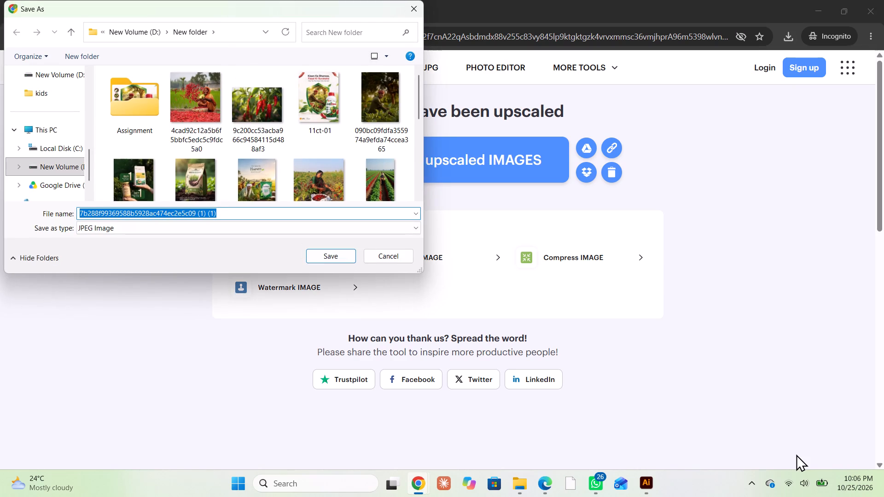
Save the upscaled JPEG in the Downloads folder under its existing name, replacing the original car image.
scroll(55, 125, up, 2)
scroll(55, 125, down, 1)
scroll(55, 125, up, 1)
scroll(45, 165, up, 4)
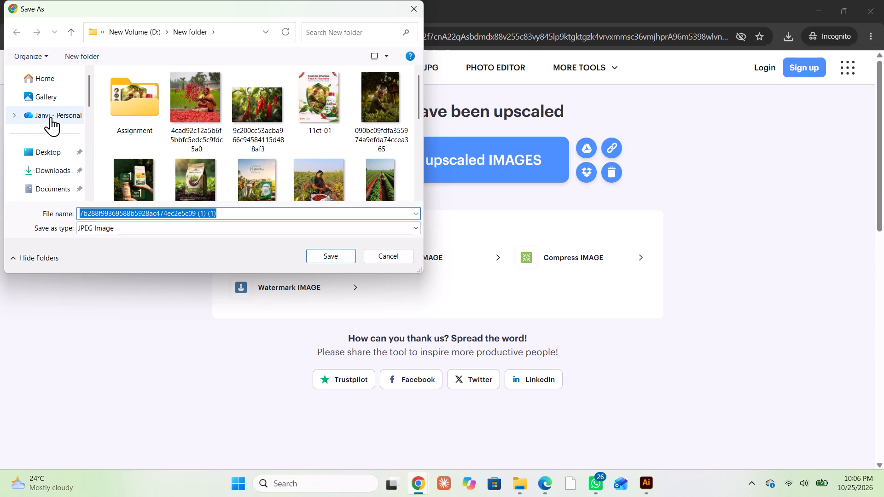
click(43, 172)
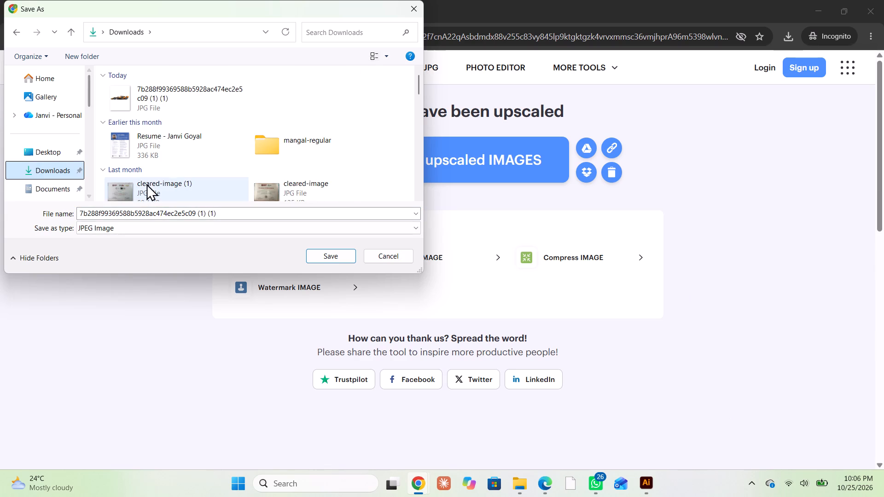
click(329, 257)
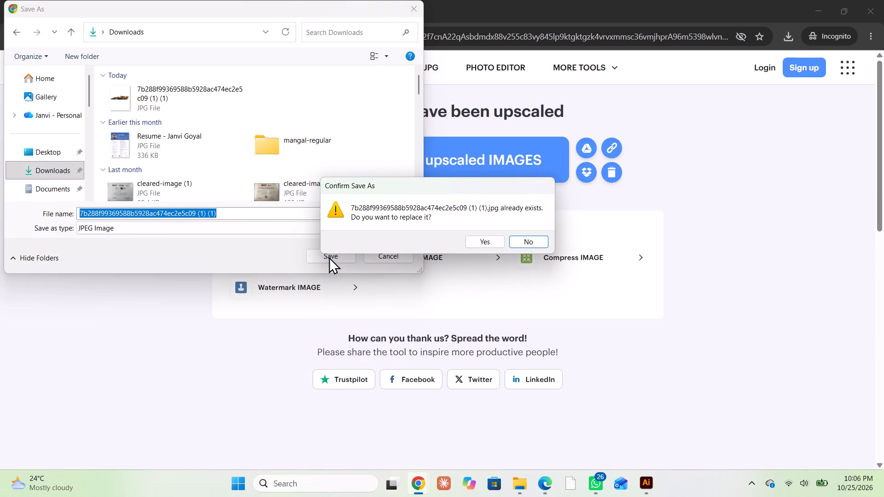
click(479, 243)
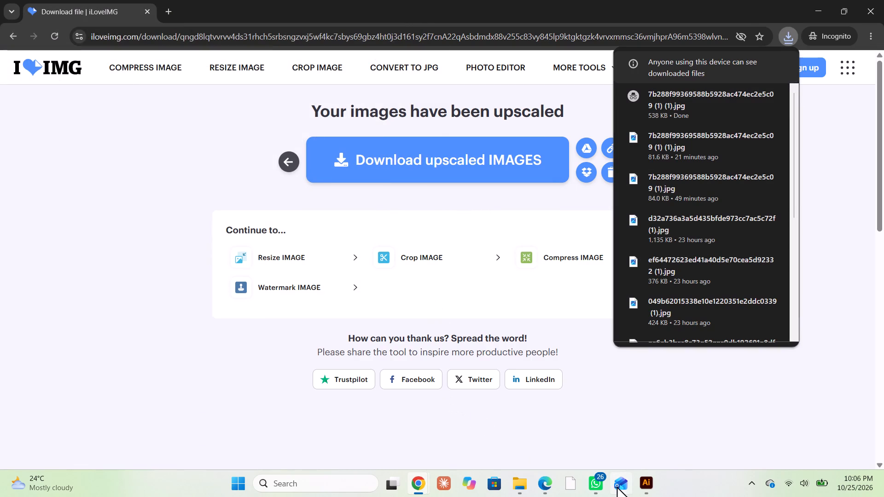
Switch to Illustrator and open the additional information on the app-disabled notice.
click(646, 479)
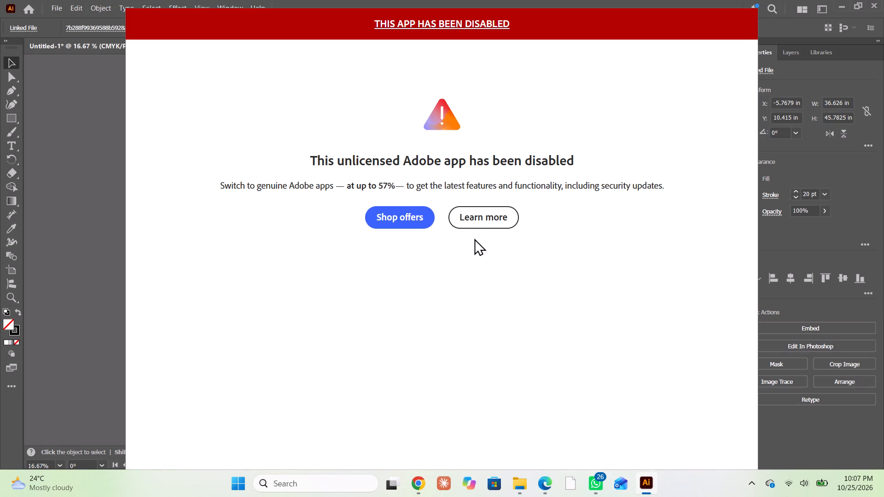
click(483, 220)
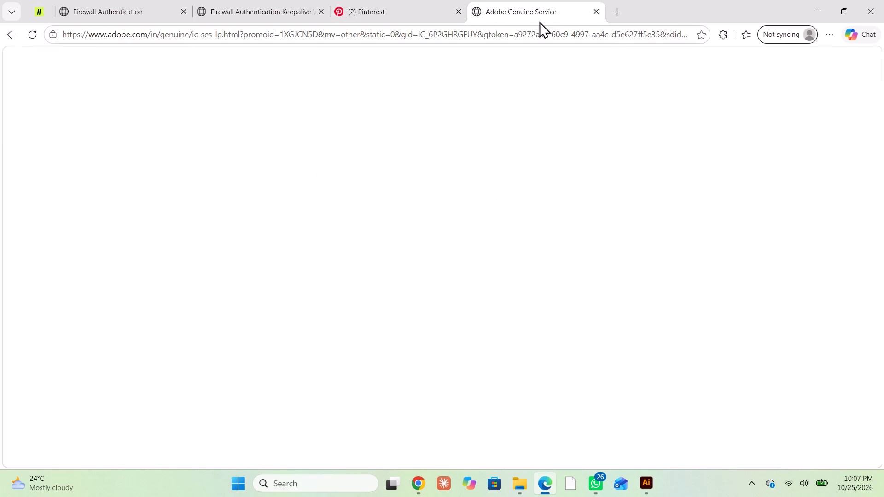
click(822, 11)
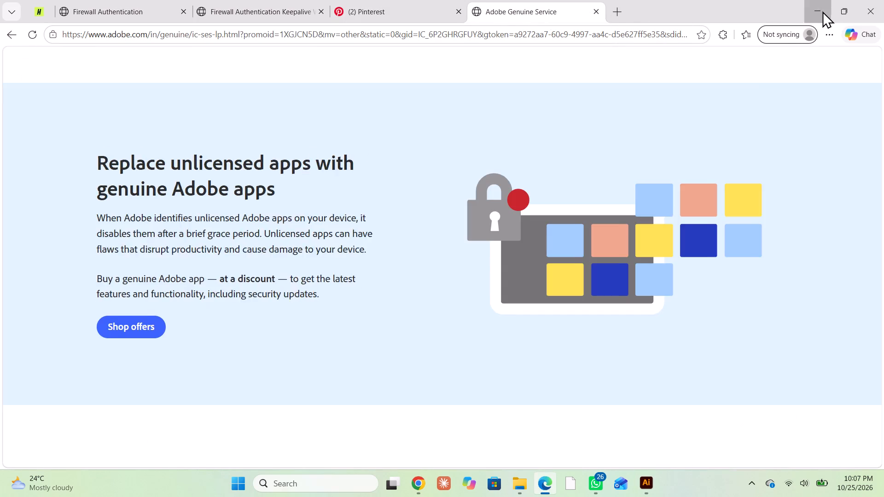
Update the modified car image link and save the poster document to the Desktop as Untitled-1 in Adobe Illustrator format.
click(499, 254)
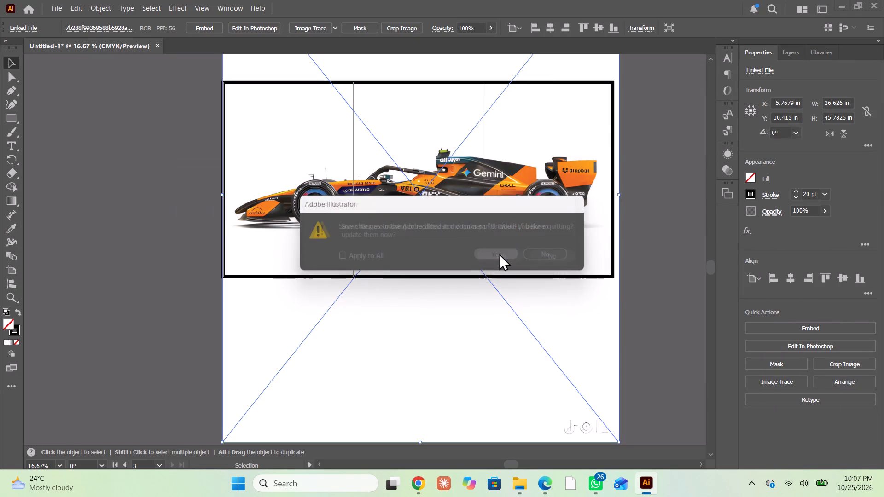
click(493, 253)
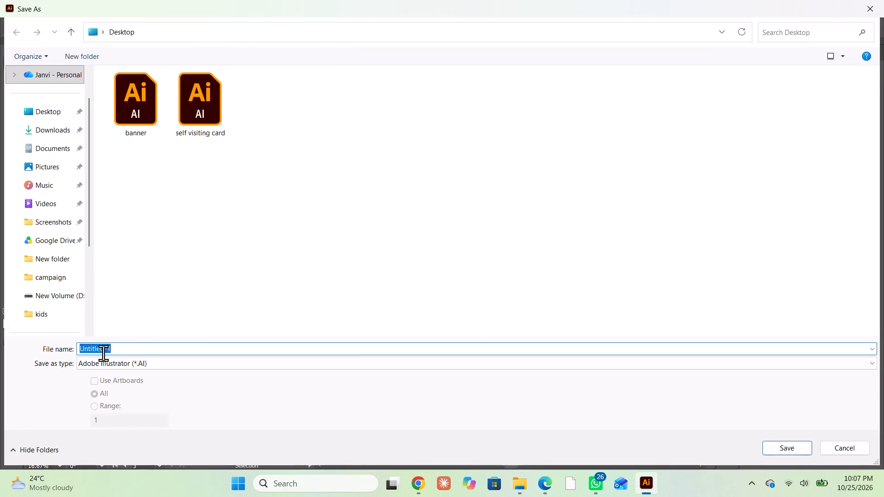
click(767, 449)
click(790, 485)
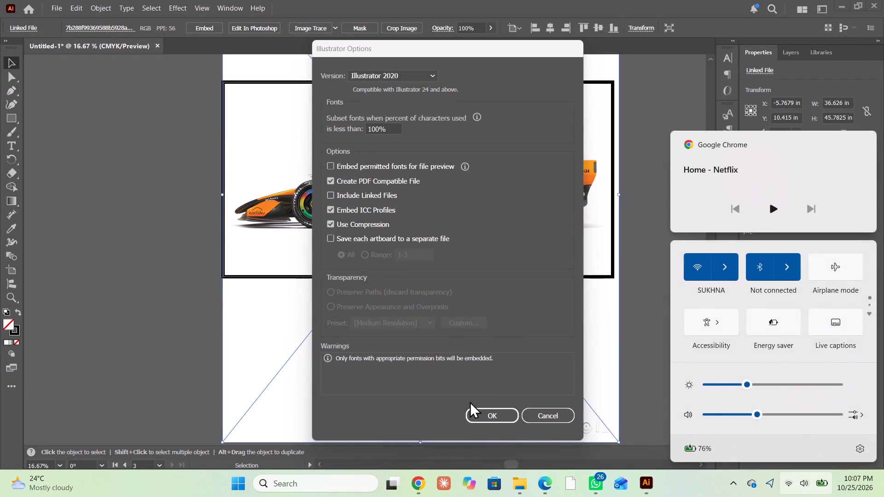
Finish saving the poster document as an Illustrator 2020 file, keeping PDF compatibility, embedded ICC profiles and compression on.
click(477, 413)
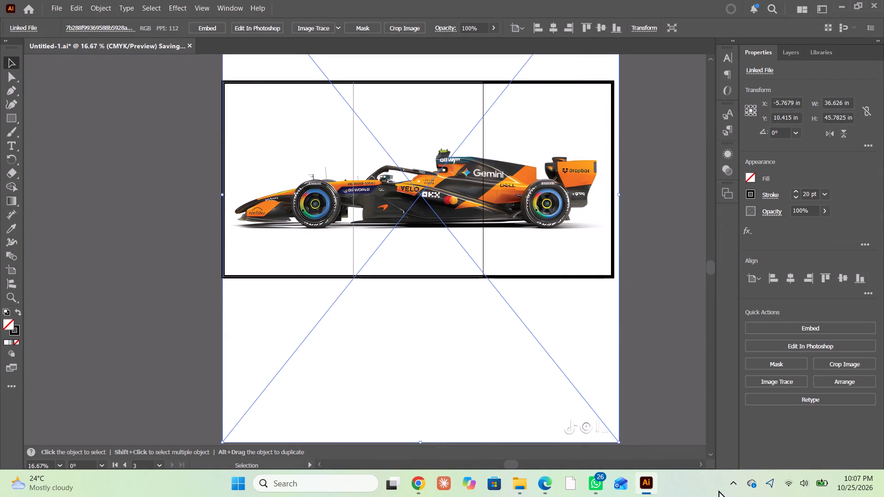
Turn off the computer's Wi-Fi connection and return to the poster document.
click(789, 484)
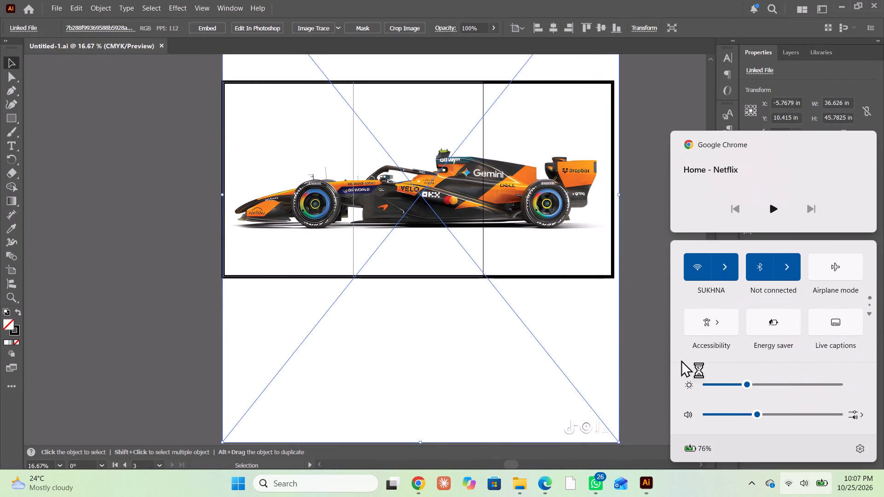
click(692, 270)
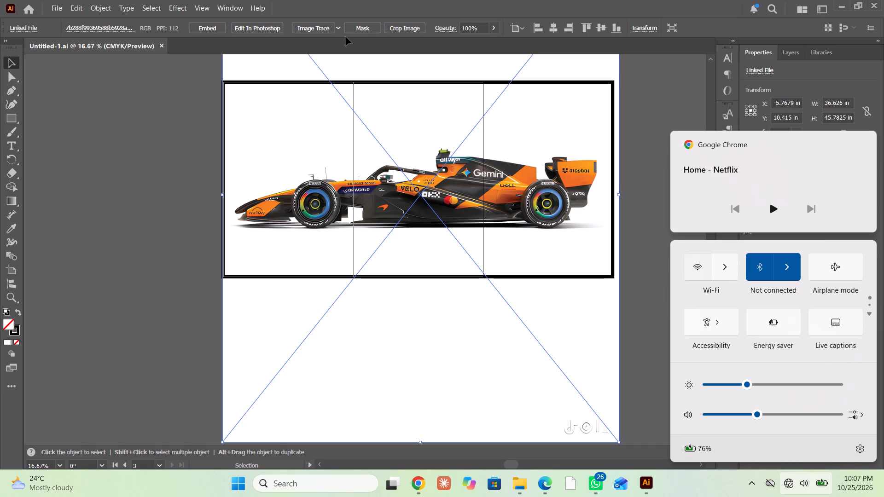
click(49, 73)
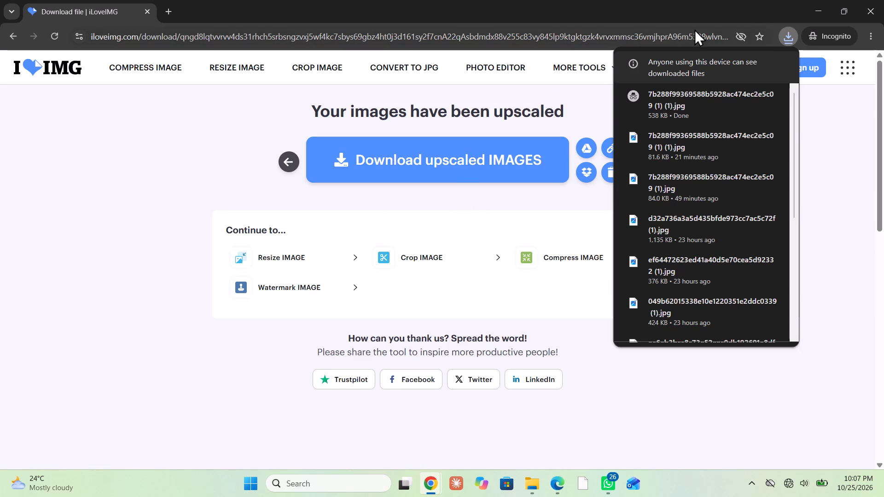
Minimize the incognito and regular Chrome windows to get back to the Downloads folder window.
click(821, 8)
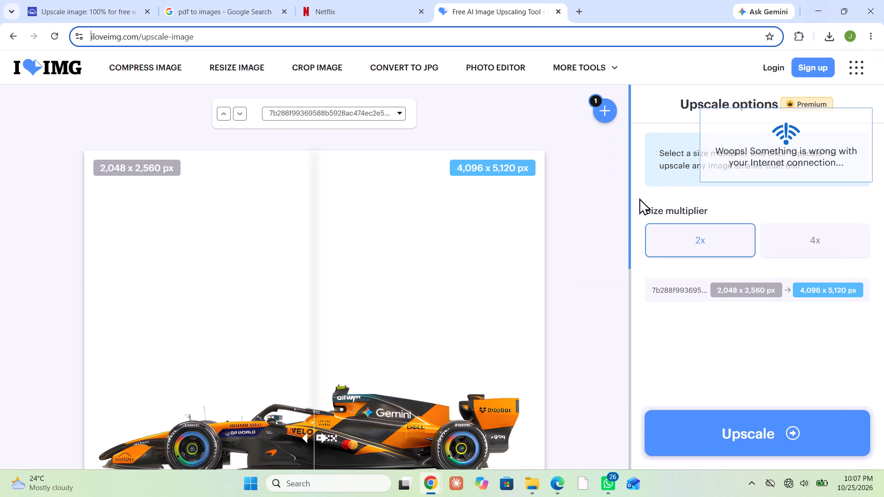
click(814, 13)
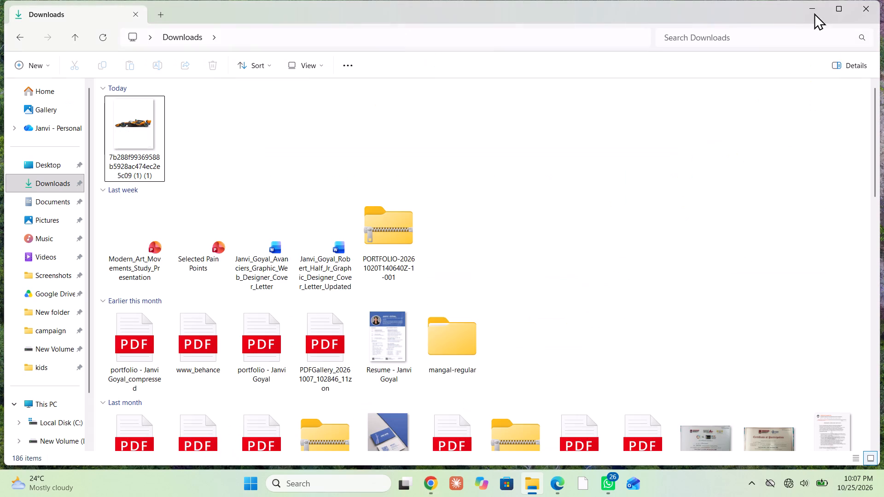
Relaunch Adobe Illustrator 2025 and reopen the most recent Untitled-1.ai, the McLaren poster.
click(308, 484)
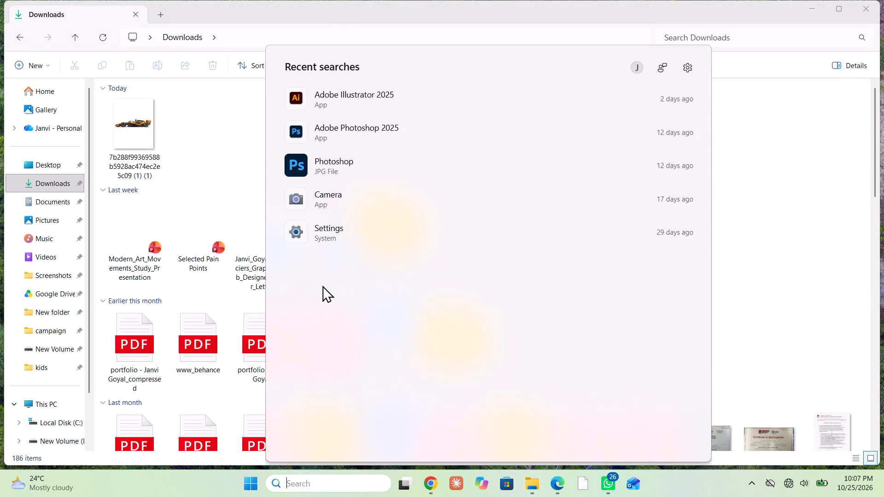
click(339, 98)
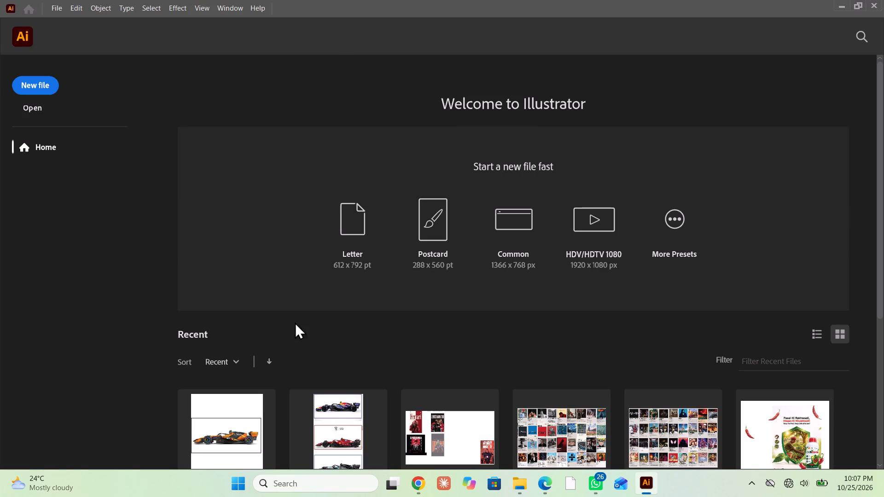
click(221, 431)
scroll(236, 406, down, 2)
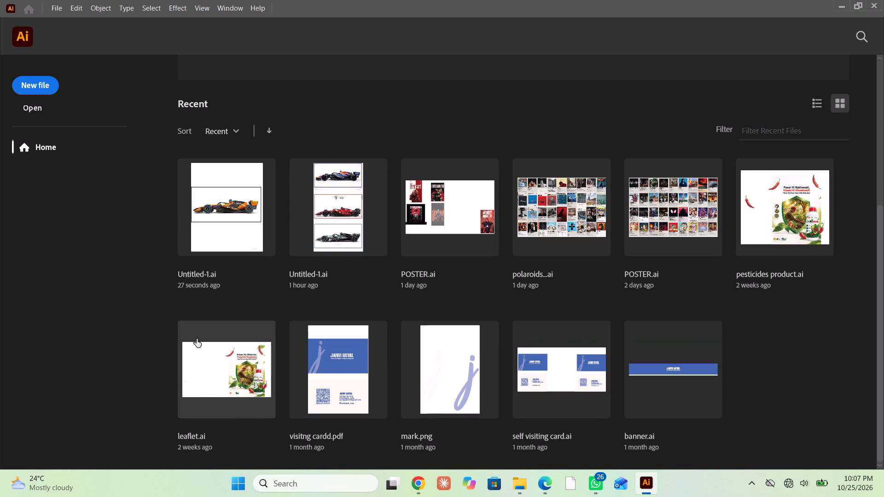
triple_click(231, 241)
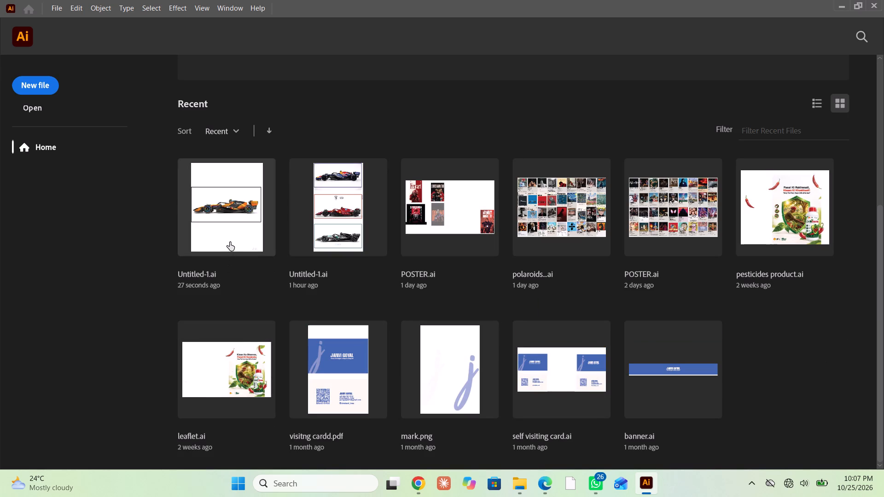
click(230, 243)
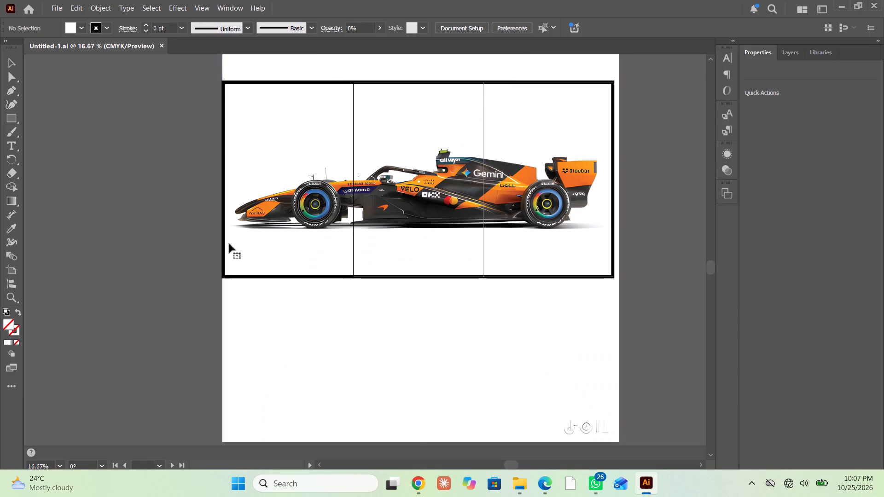
Exit isolation mode and delete the linked car image from behind the three framed panels.
scroll(244, 246, up, 9)
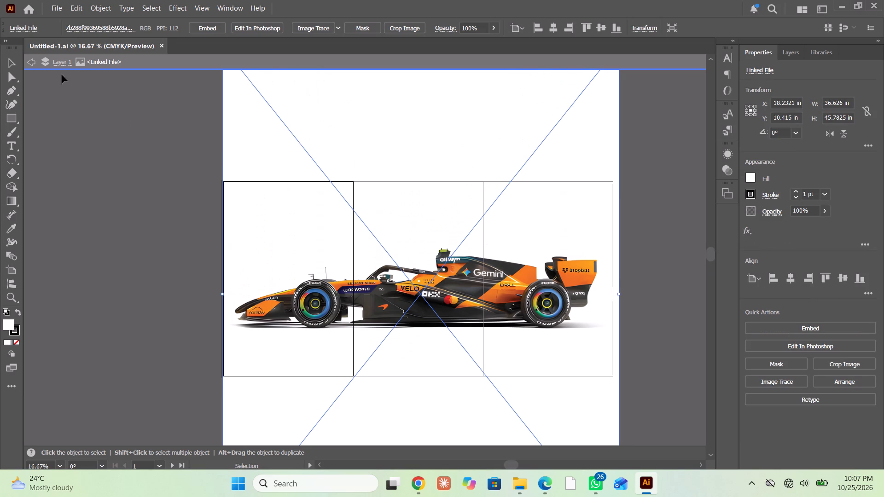
click(34, 62)
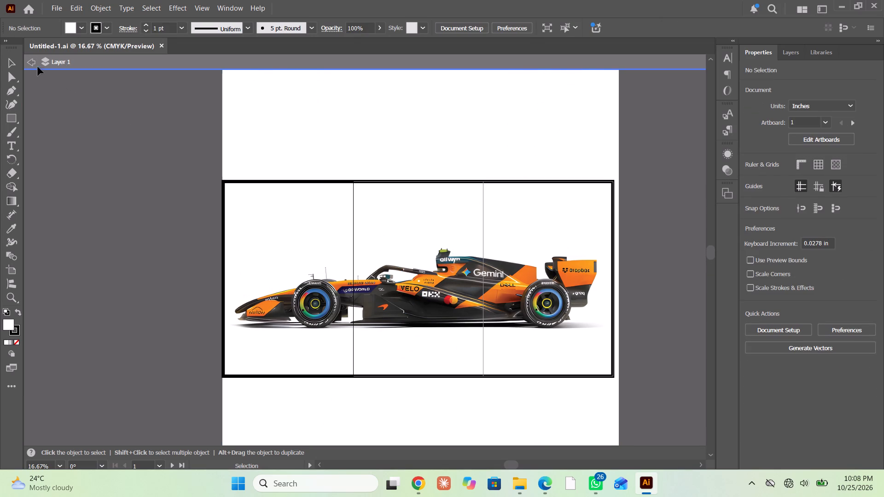
click(34, 64)
drag(267, 119, 313, 135)
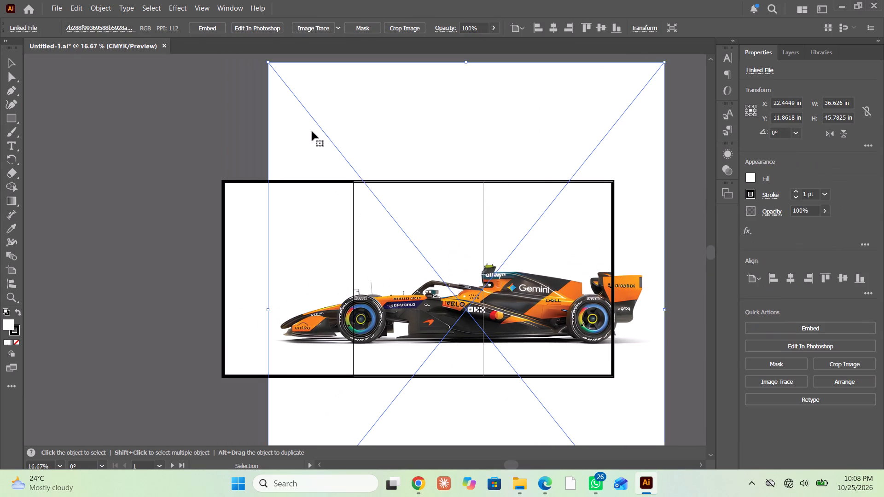
key(Delete)
Place the car JPG 7b288f99369588b5928ac474ec2e5c09 (1) (1) from Downloads into the poster as a linked image.
click(62, 3)
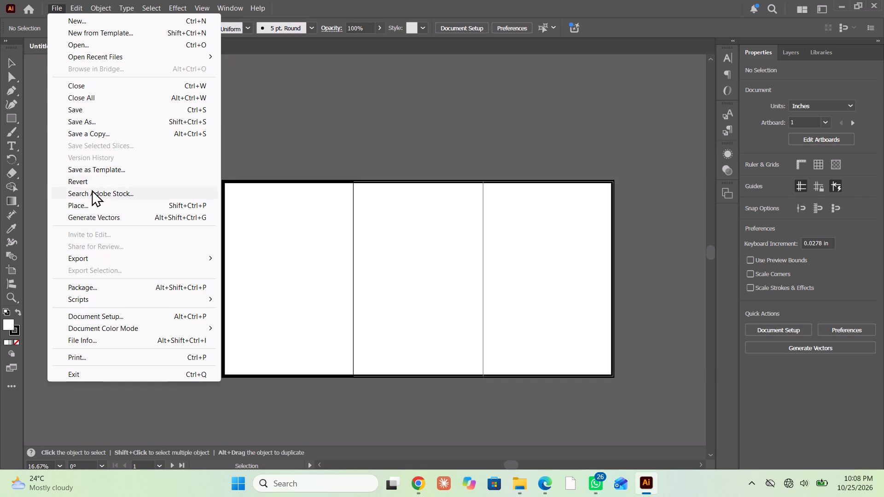
click(83, 207)
click(122, 106)
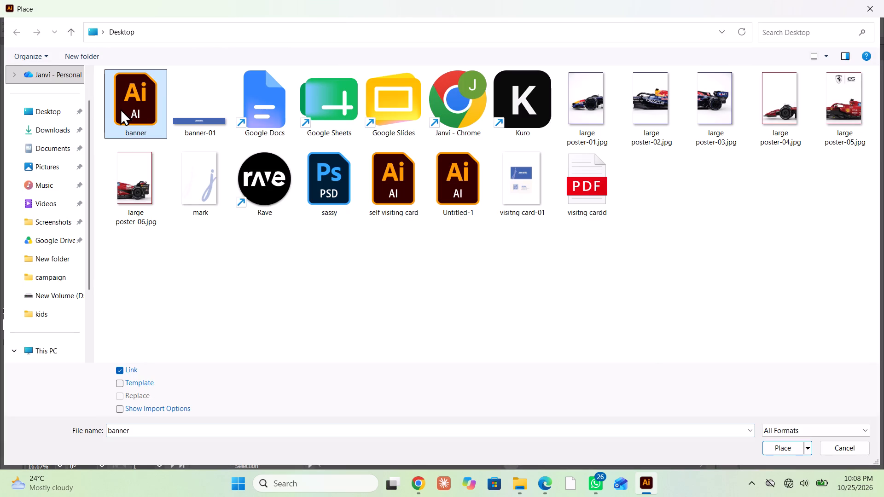
click(49, 130)
click(120, 104)
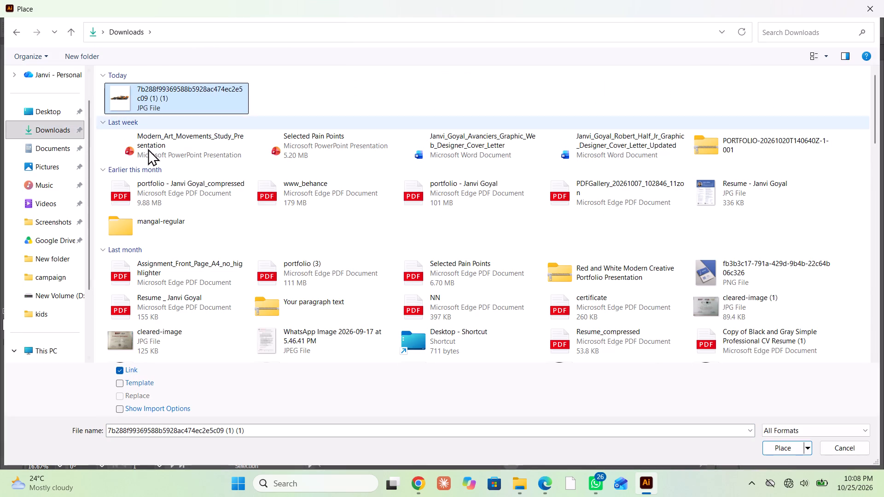
click(777, 446)
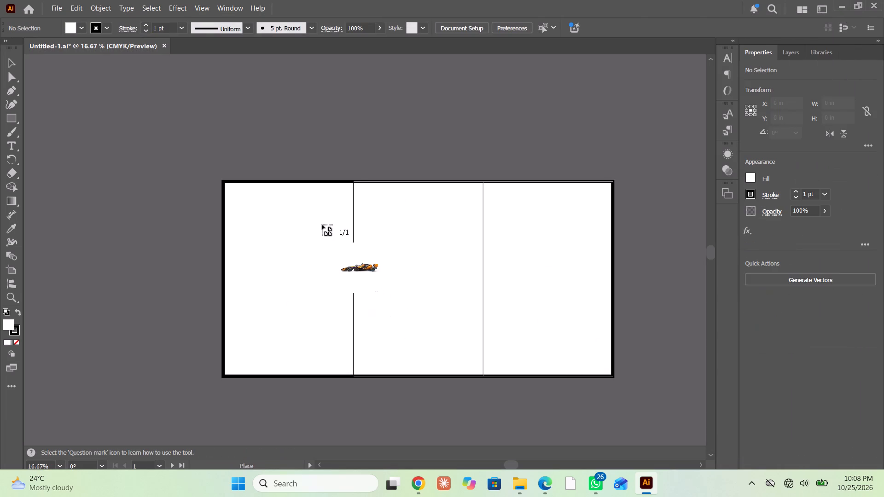
click(321, 224)
Move the placed car image over the three panels and send it to the back, behind their frames.
drag(432, 352, 275, 171)
alt+scroll(287, 317, down, 2)
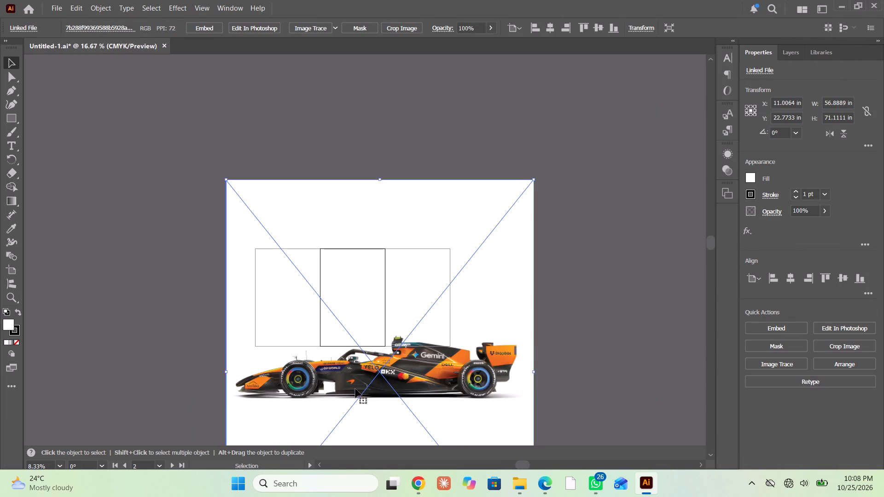
drag(364, 383, 367, 292)
right_click(366, 295)
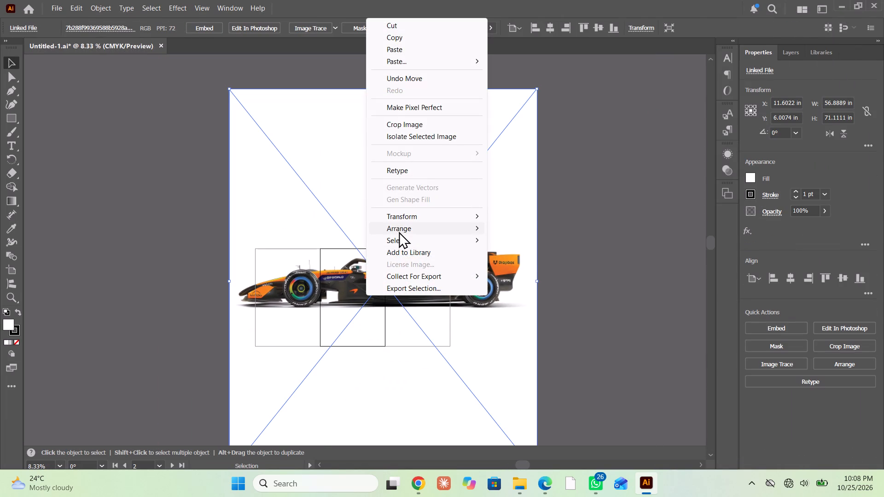
click(554, 266)
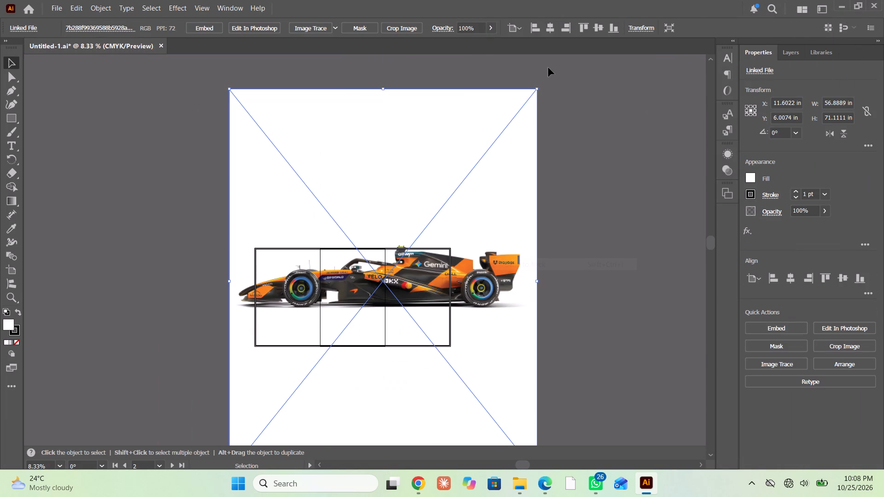
Scale the car image down proportionally to about 36.4 x 45.5 in, positioning it across the width of the three panels.
shift+drag(536, 88, 442, 199)
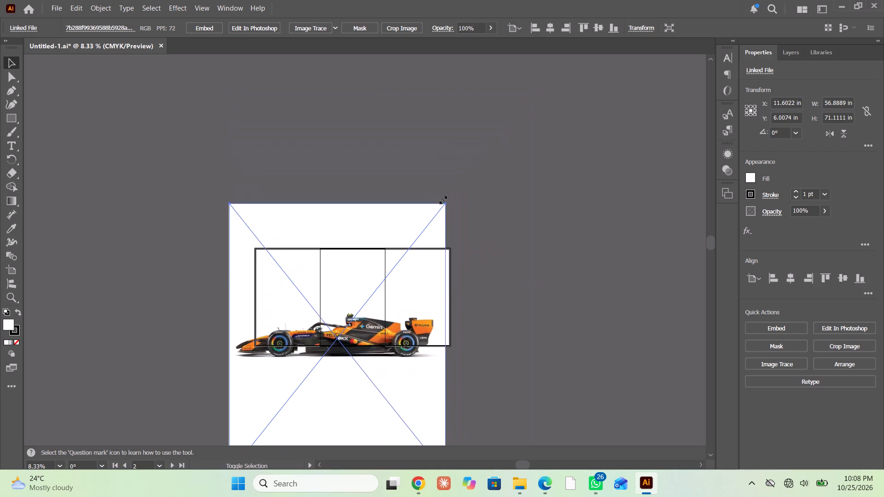
shift+drag(442, 199, 422, 212)
drag(370, 341, 395, 299)
shift+drag(449, 189, 449, 187)
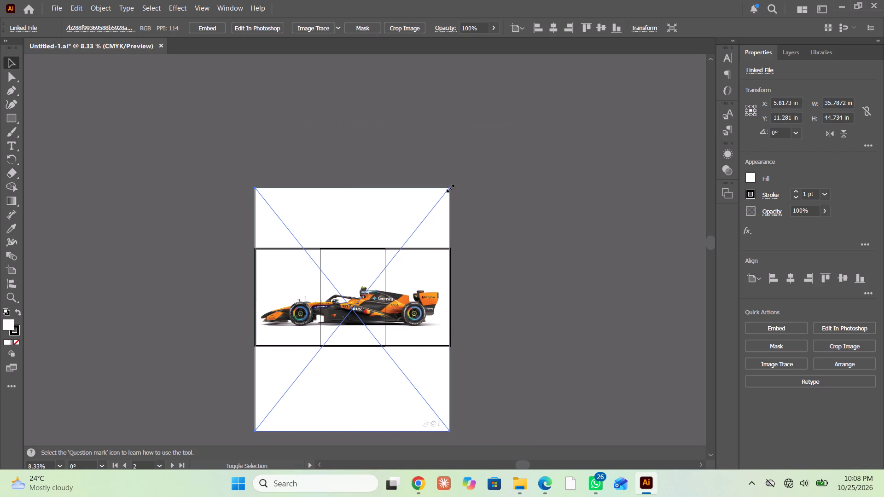
shift+drag(449, 187, 452, 184)
Lower the car within the panels and nudge it sideways to about X 6.23 in, Y 12.21 in, then deselect it.
scroll(384, 276, down, 4)
scroll(366, 255, up, 2)
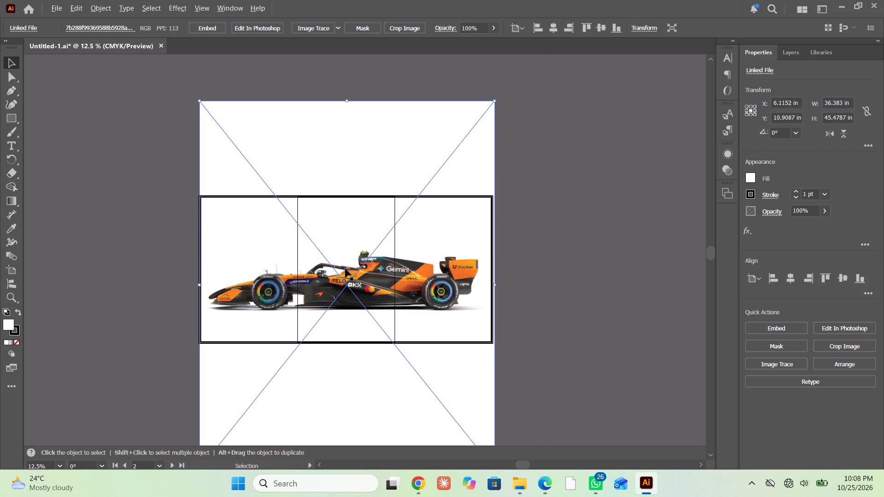
alt+scroll(345, 269, up, 2)
drag(303, 320, 302, 329)
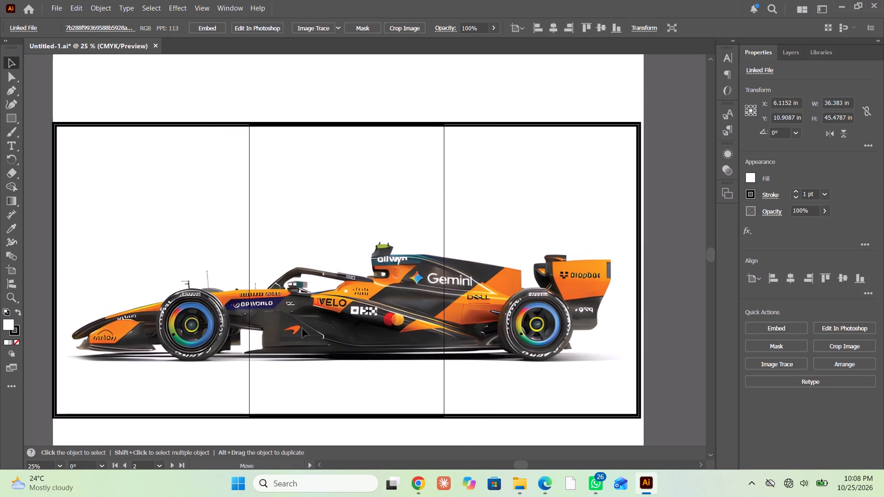
drag(302, 329, 304, 337)
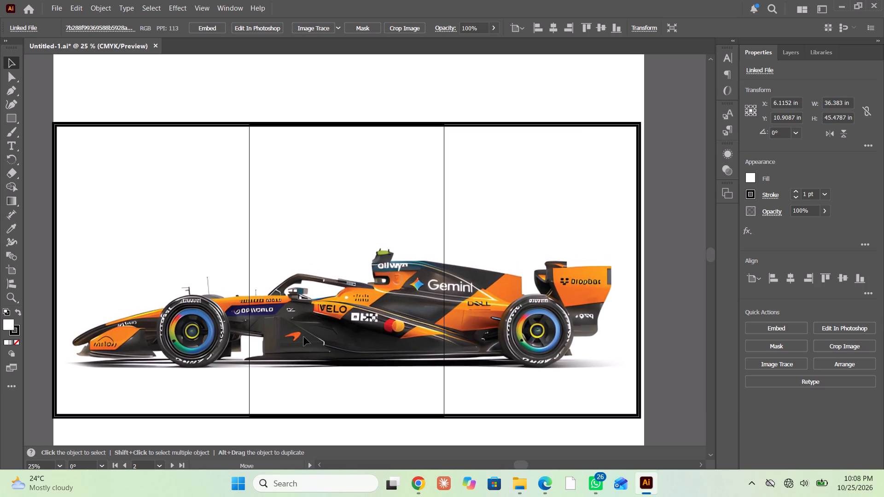
drag(304, 337, 306, 341)
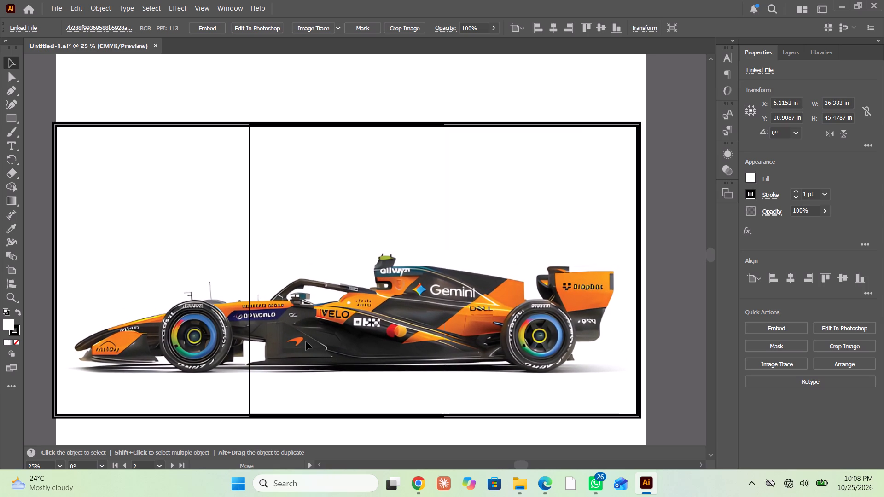
drag(306, 341, 309, 341)
scroll(265, 347, down, 2)
alt+scroll(263, 333, down, 2)
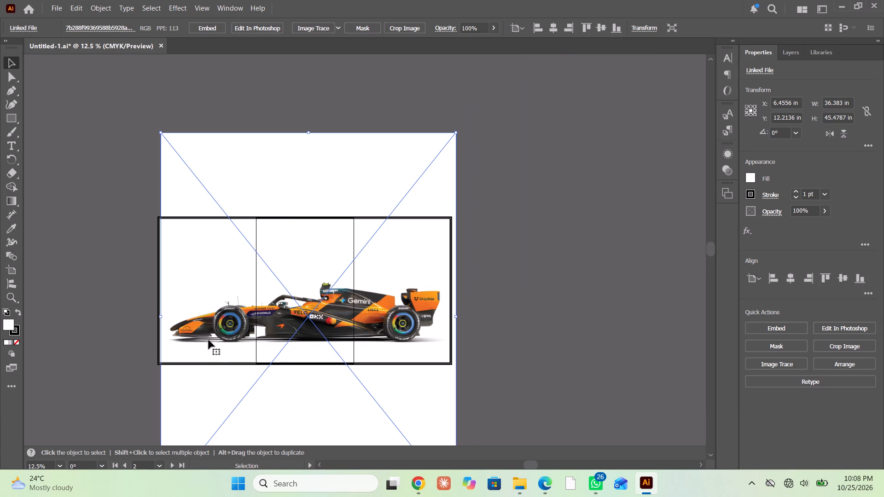
key(Left)
key(Left)
key(Left)
key(Left)
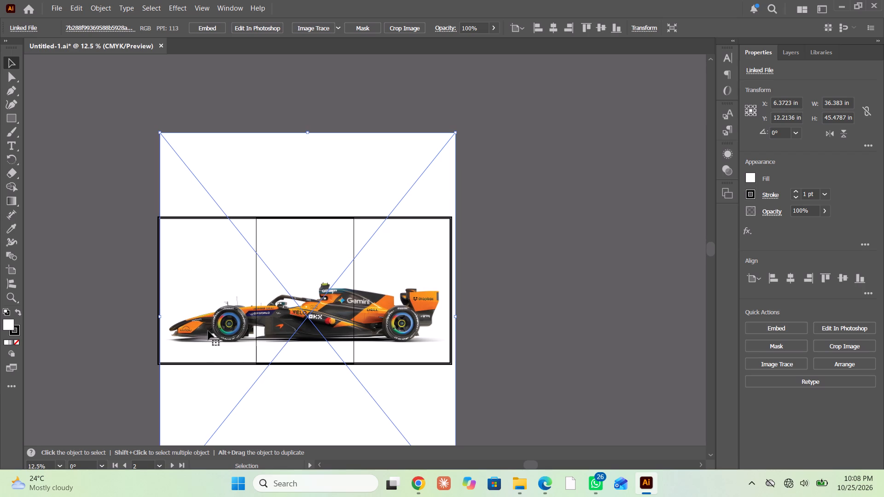
key(Left)
key(Left)
key(Left)
key(Left)
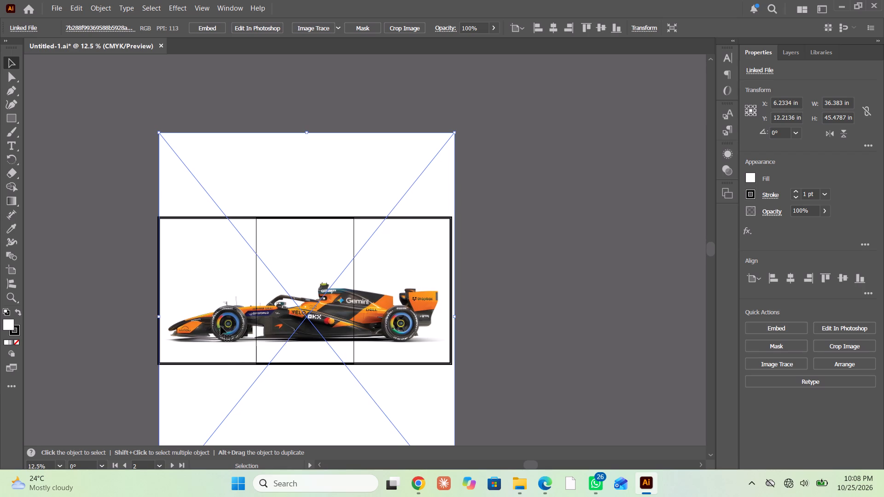
key(Right)
key(Left)
click(520, 275)
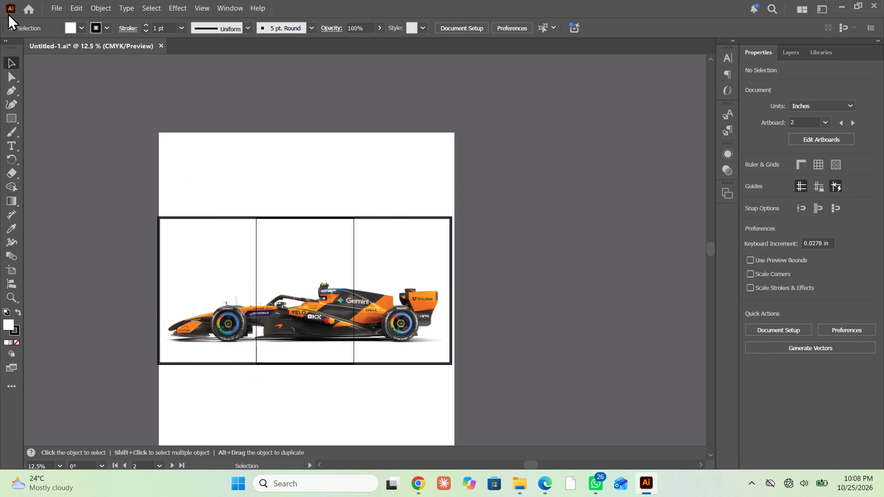
Export all artboards to the Desktop in JPEG format with the file name "large poster 7".
click(58, 6)
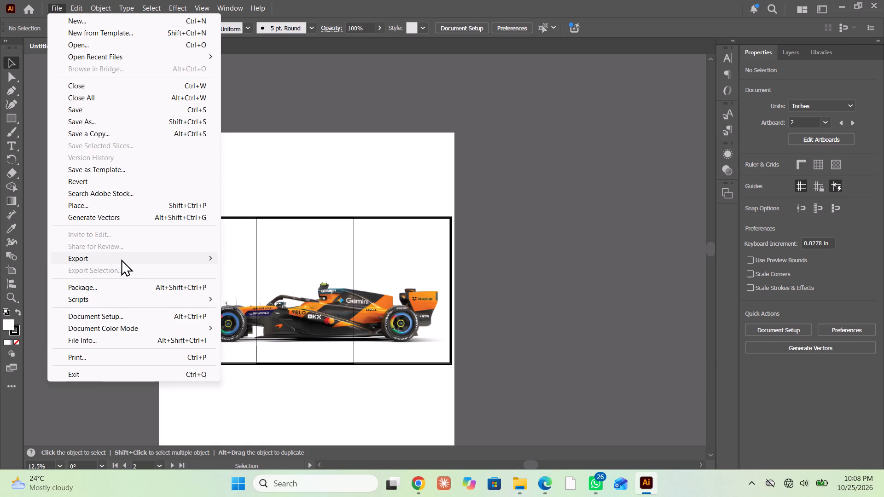
click(122, 258)
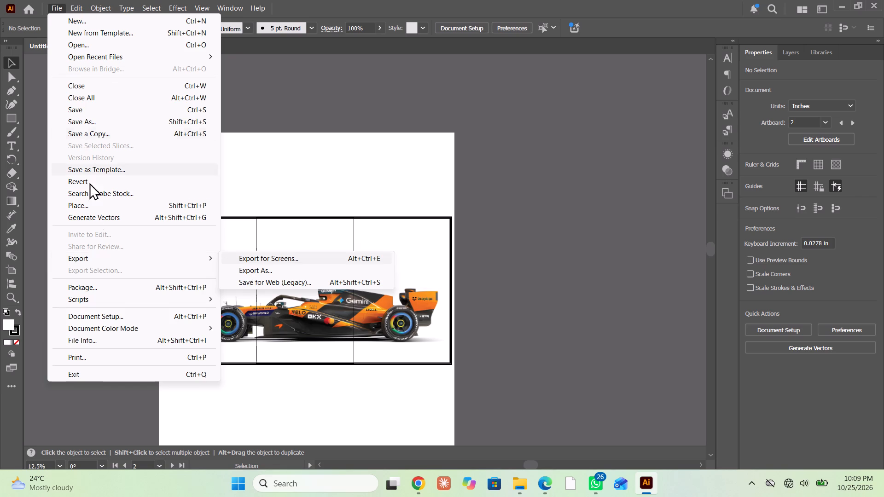
click(94, 263)
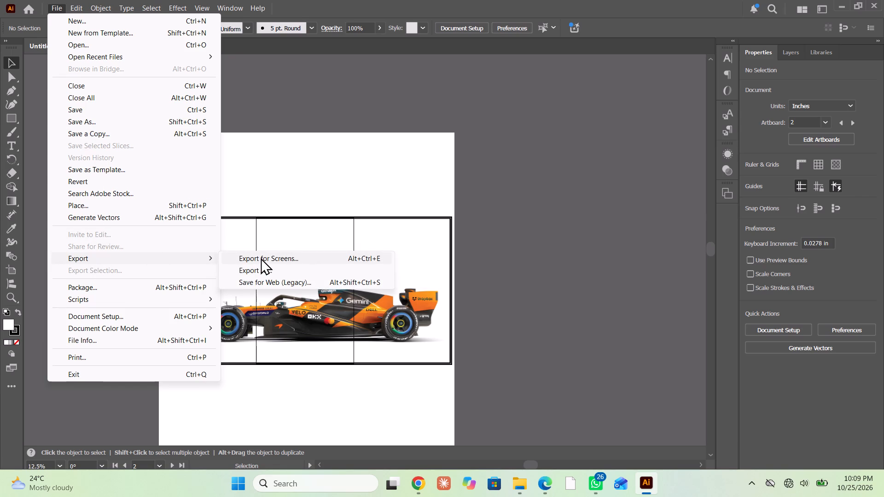
click(259, 268)
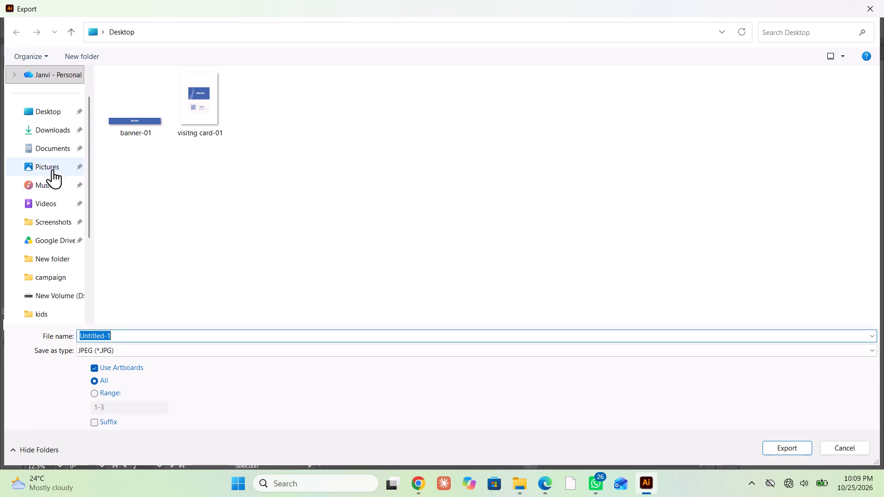
click(44, 106)
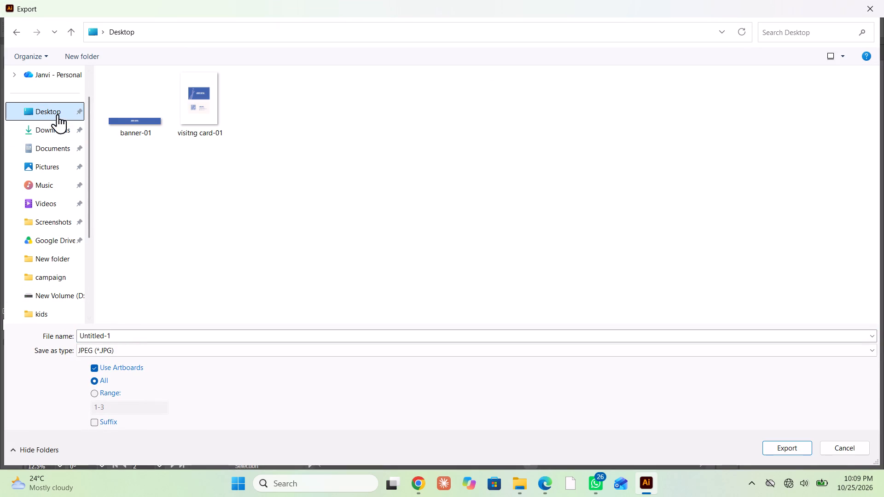
drag(116, 336, 51, 338)
key(BackSpace)
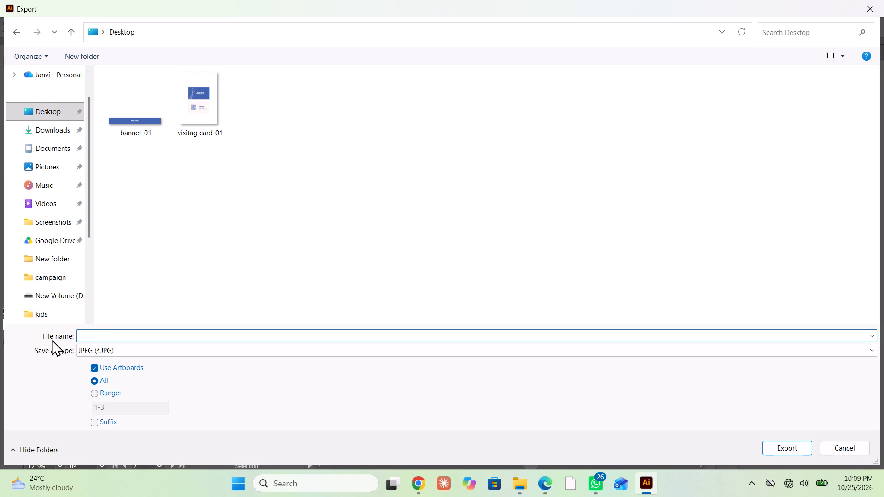
key(3)
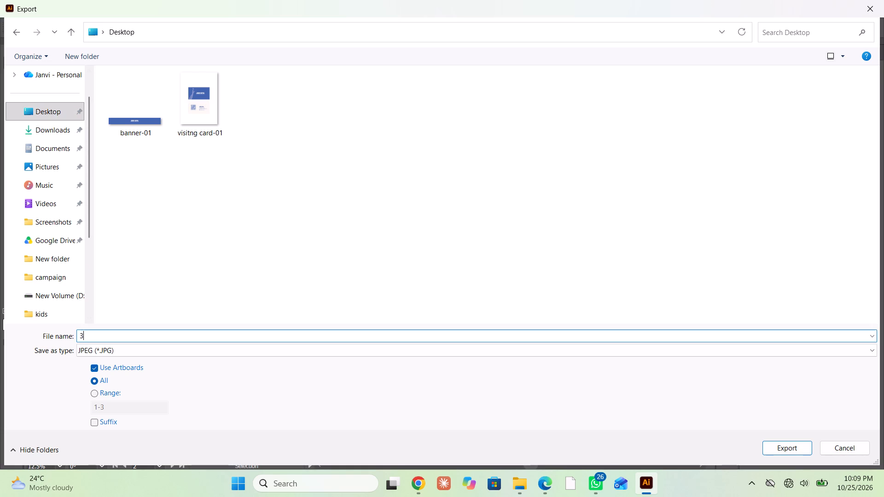
key(r)
key(BackSpace)
key(BackSpace)
key(BackSpace)
key(BackSpace)
text(large)
key(space)
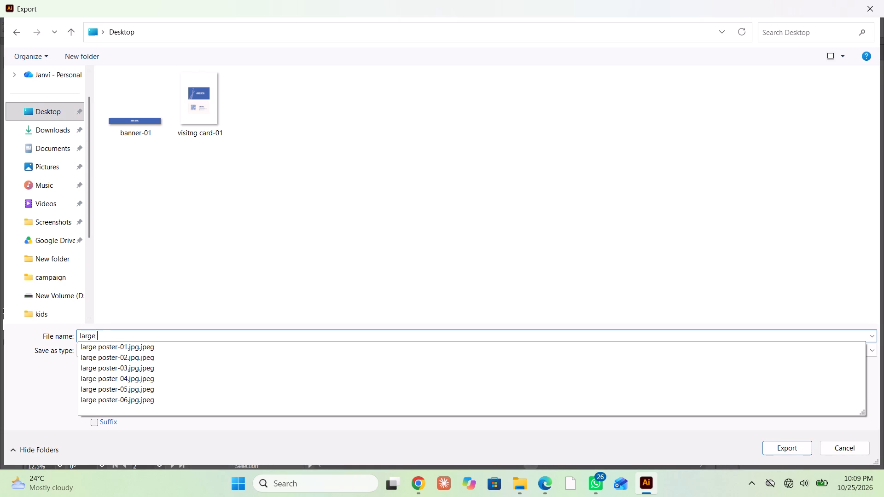
text(poster)
key(space)
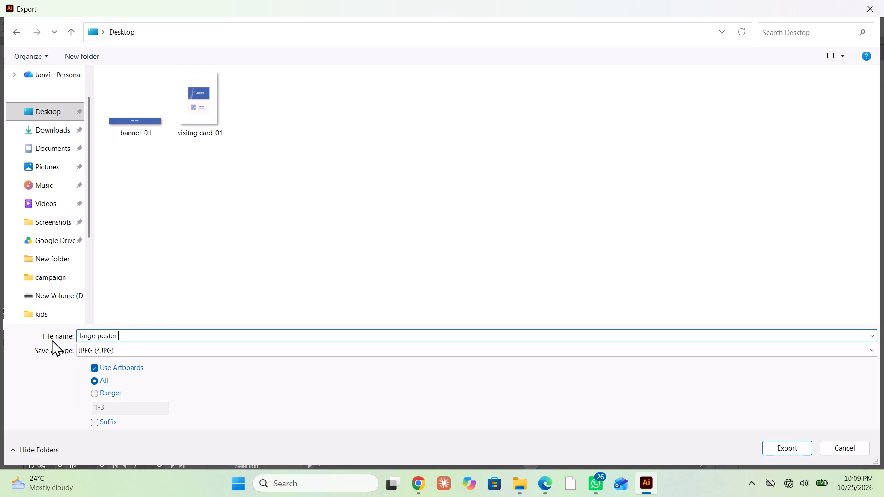
key(7)
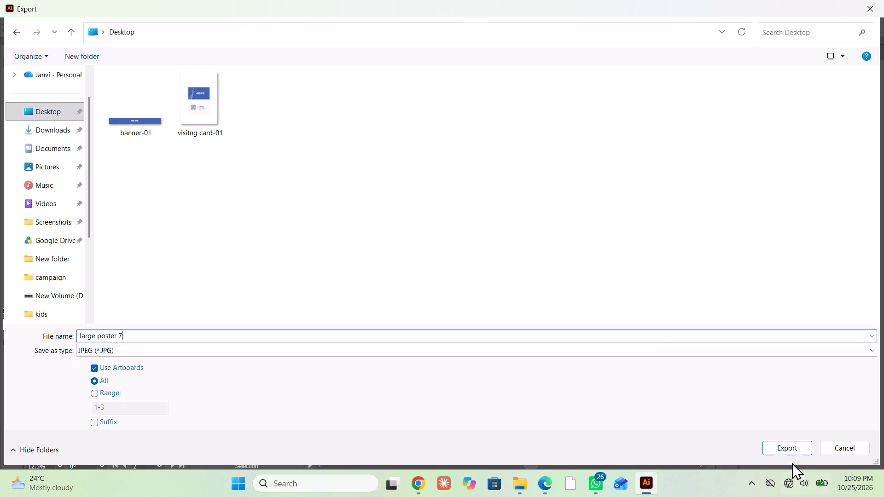
click(784, 449)
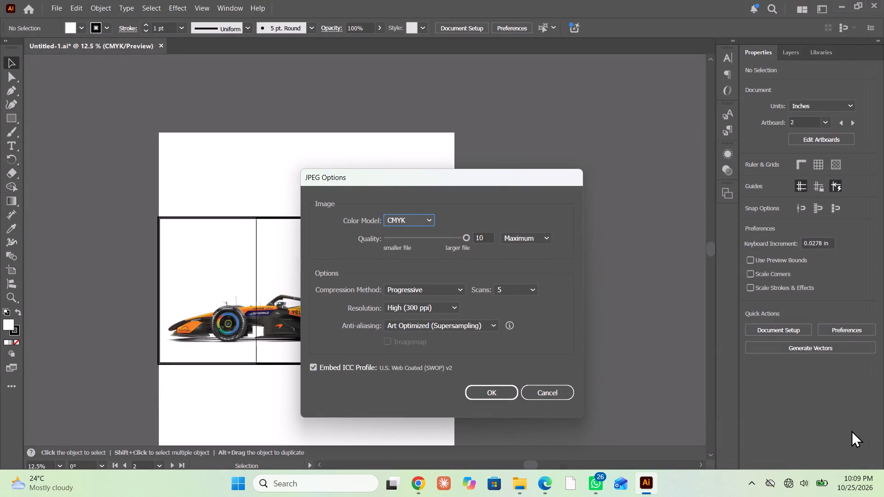
Open the color model choices for the JPEG export.
click(413, 217)
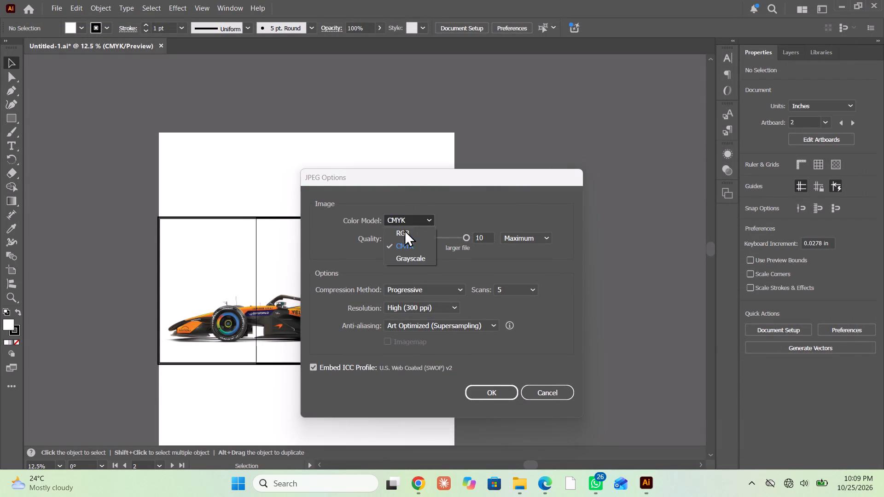
Set the JPEG export's color model to RGB and complete the export of the artboards.
click(403, 230)
click(491, 393)
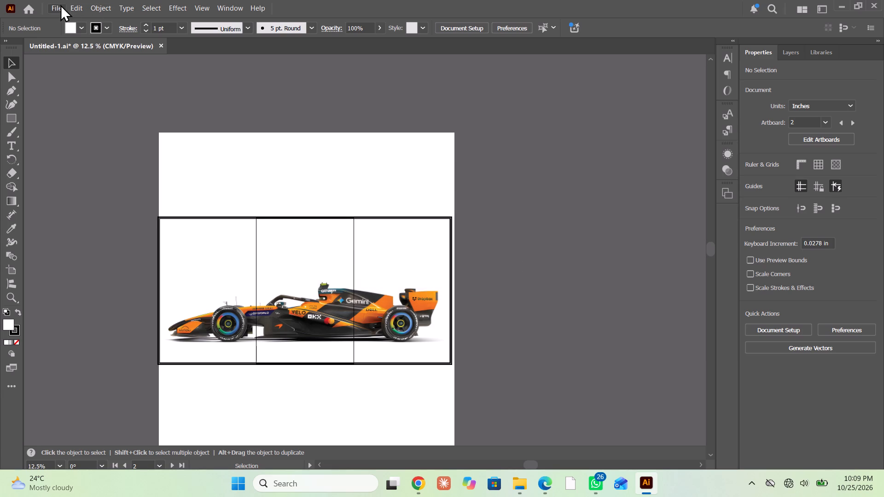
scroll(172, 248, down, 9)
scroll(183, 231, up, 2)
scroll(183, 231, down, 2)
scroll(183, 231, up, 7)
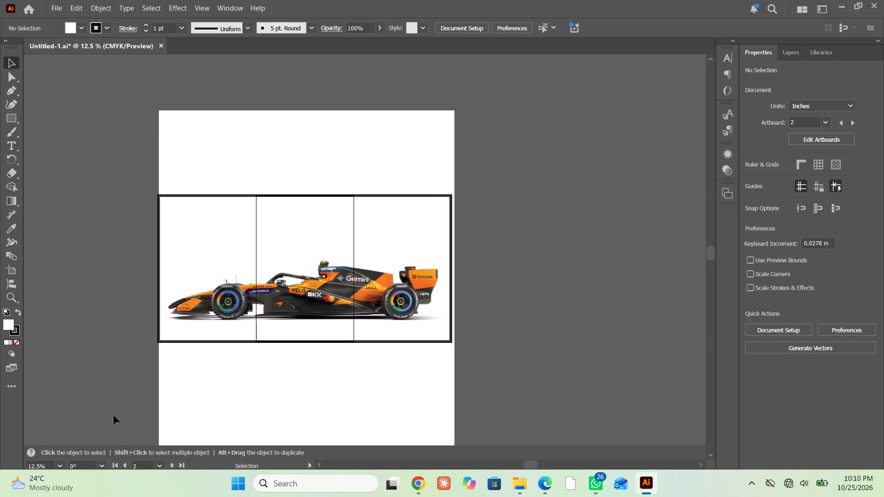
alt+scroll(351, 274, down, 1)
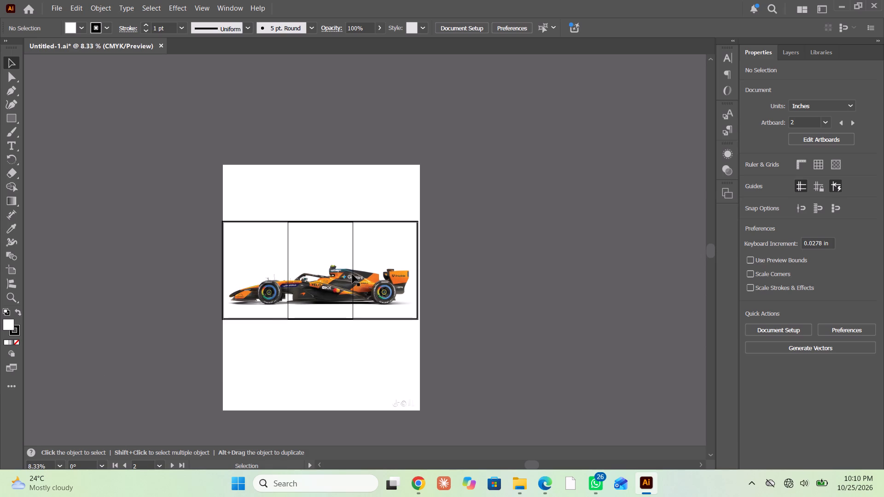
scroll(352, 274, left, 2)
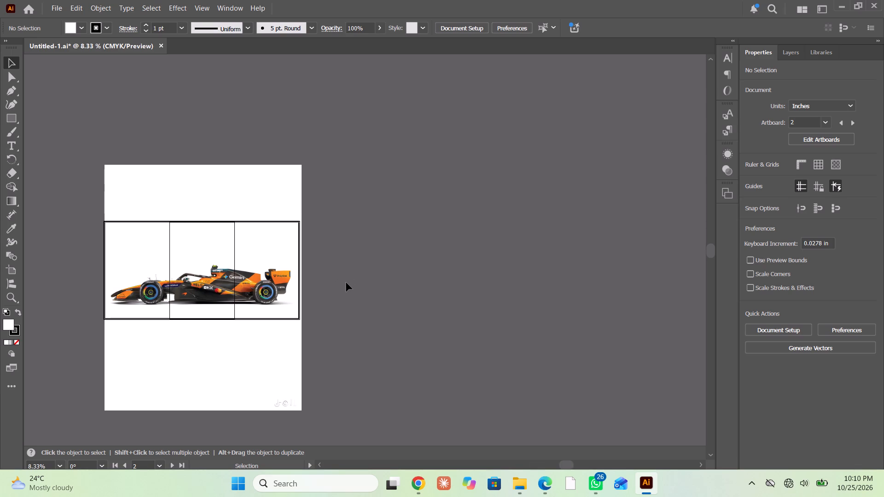
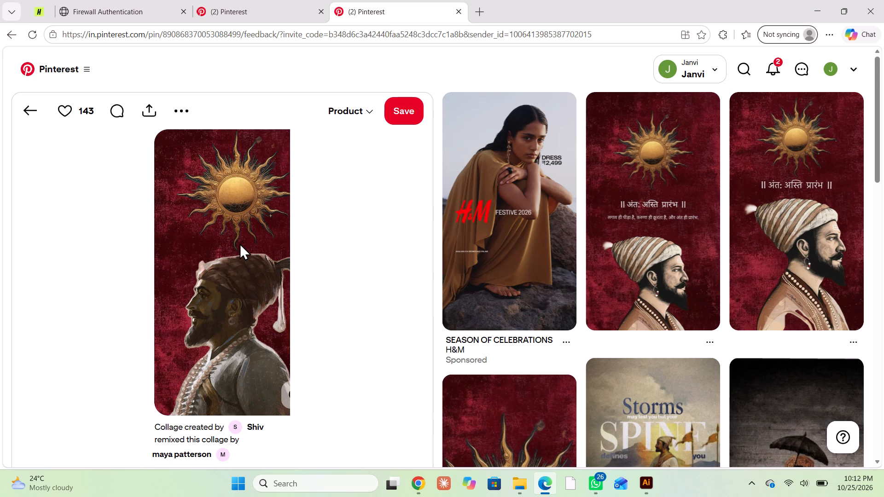
Save the Pinterest image of the turbaned warrior in profile beneath the golden sun to Downloads as a PNG.
click(246, 9)
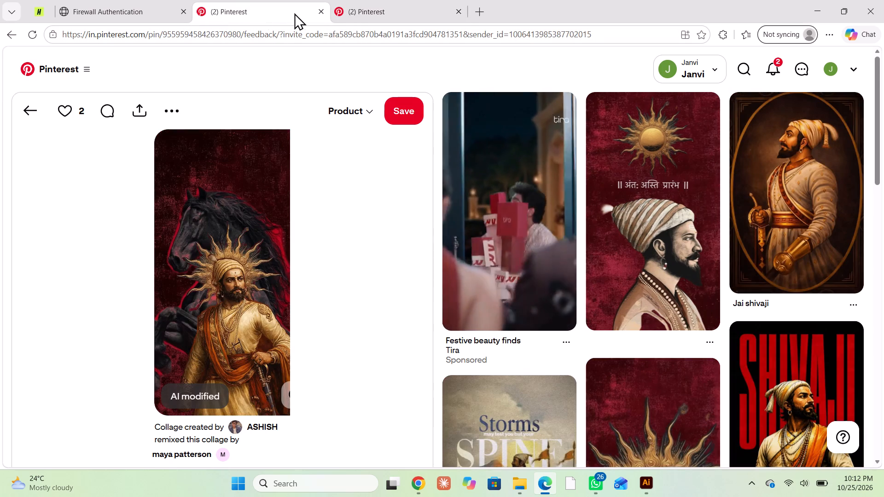
click(365, 13)
right_click(205, 271)
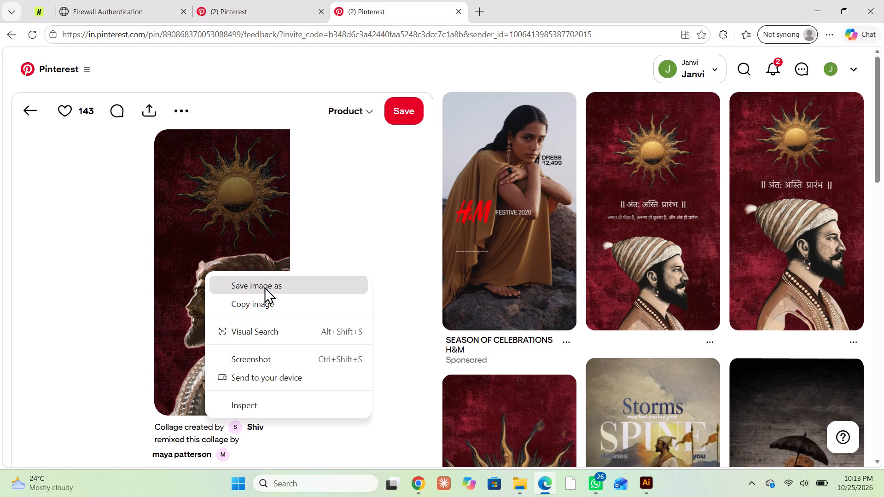
click(264, 287)
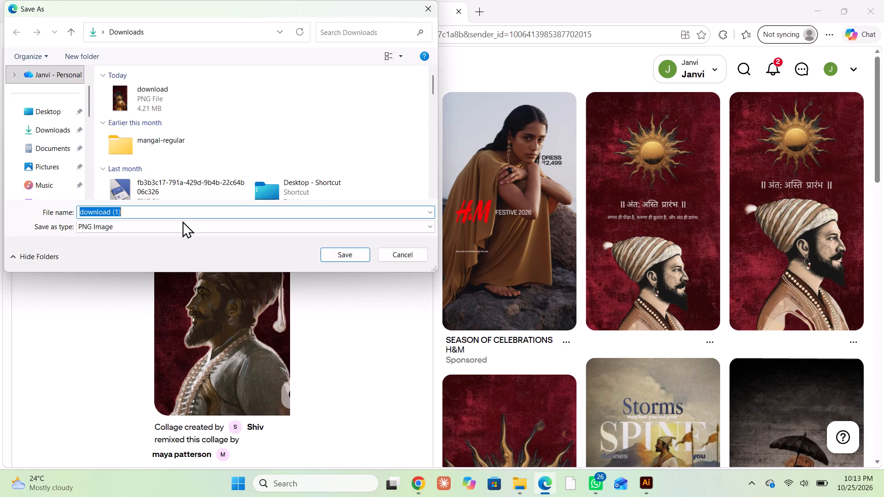
click(334, 256)
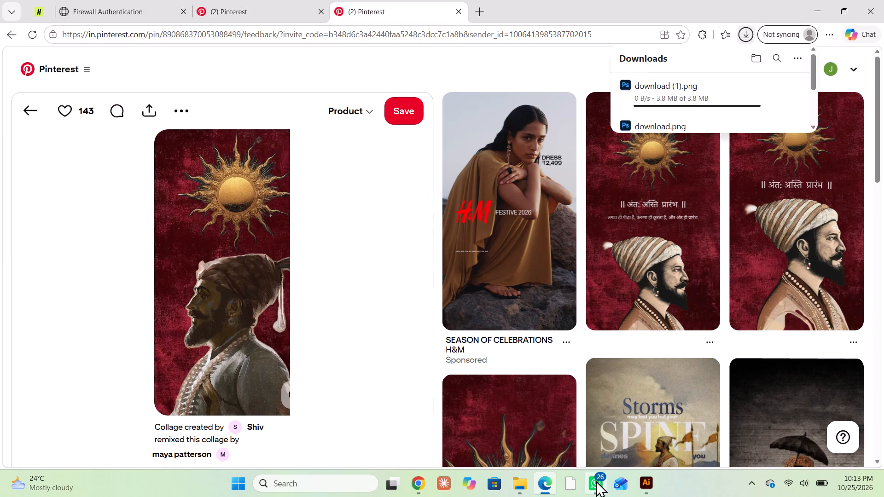
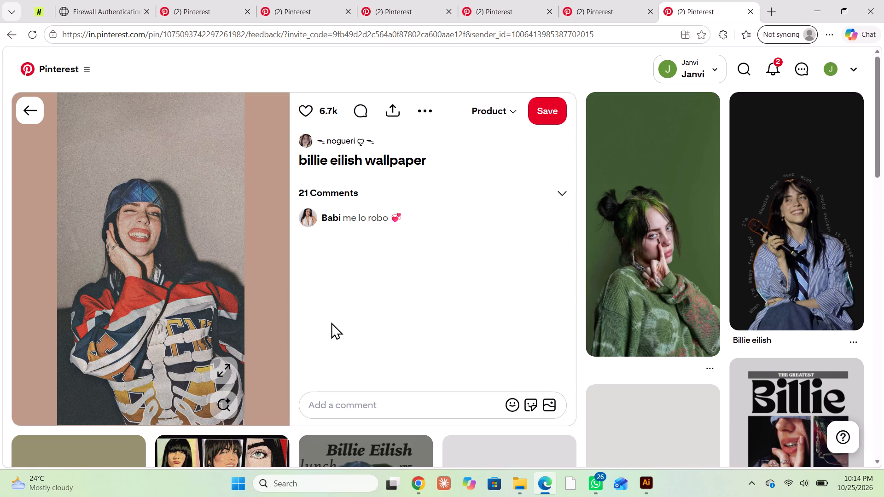
Save the Pinterest Billie Eilish wallpaper image with the blue headscarf and skeleton-print jersey to Downloads as a JPG.
right_click(137, 290)
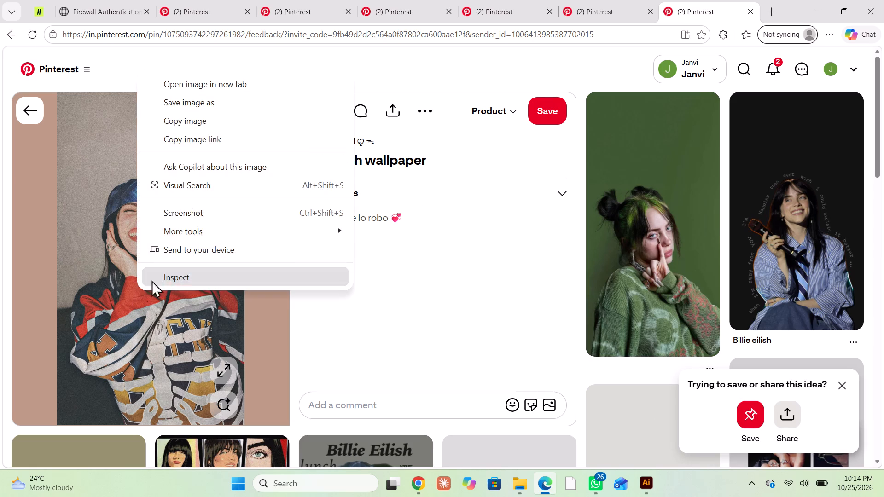
click(202, 104)
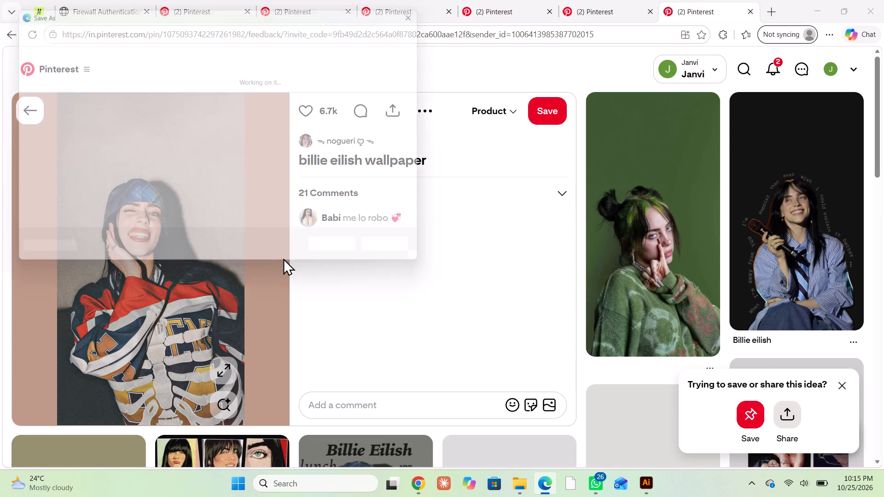
click(341, 254)
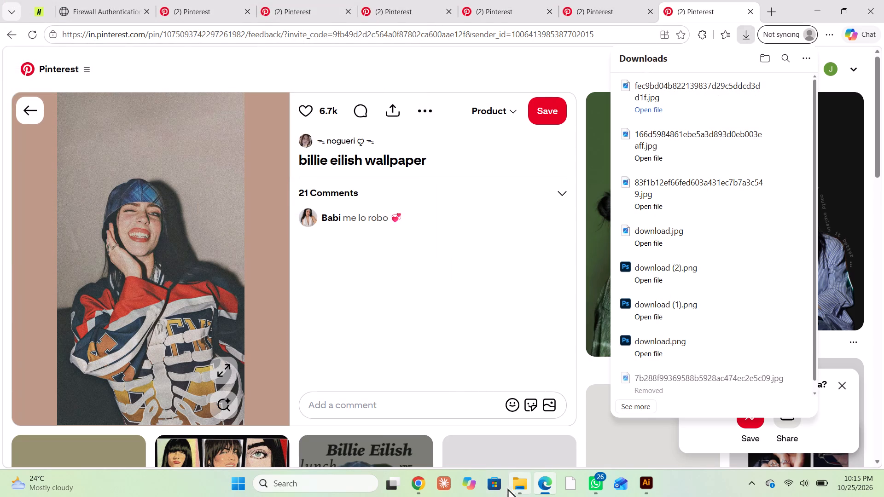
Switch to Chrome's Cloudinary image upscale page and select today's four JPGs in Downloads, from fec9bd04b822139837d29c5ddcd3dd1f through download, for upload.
click(419, 486)
click(377, 433)
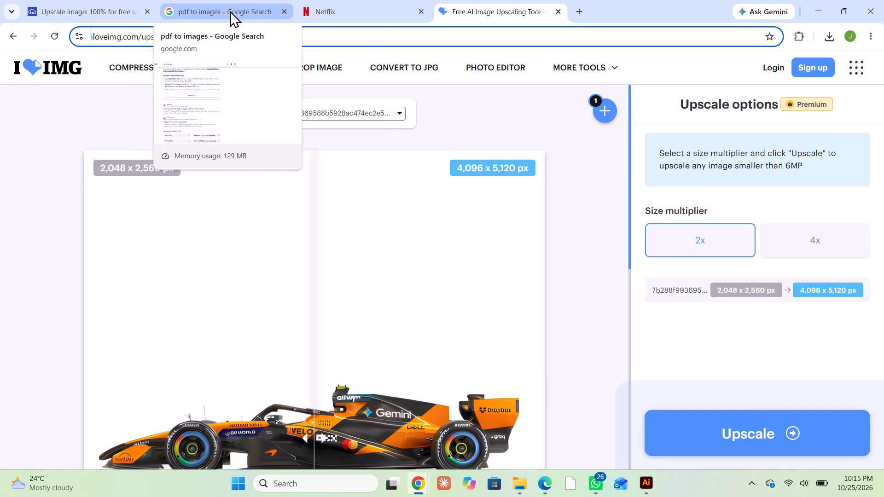
click(578, 10)
click(82, 0)
scroll(313, 317, up, 8)
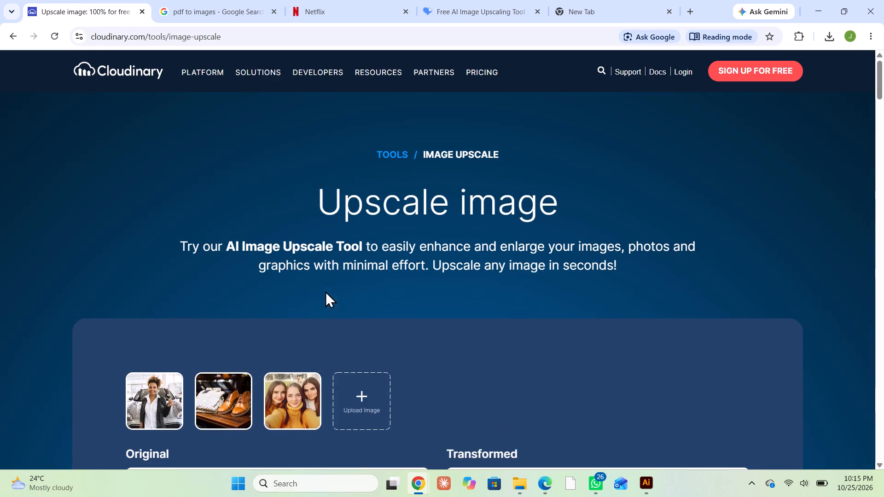
click(367, 389)
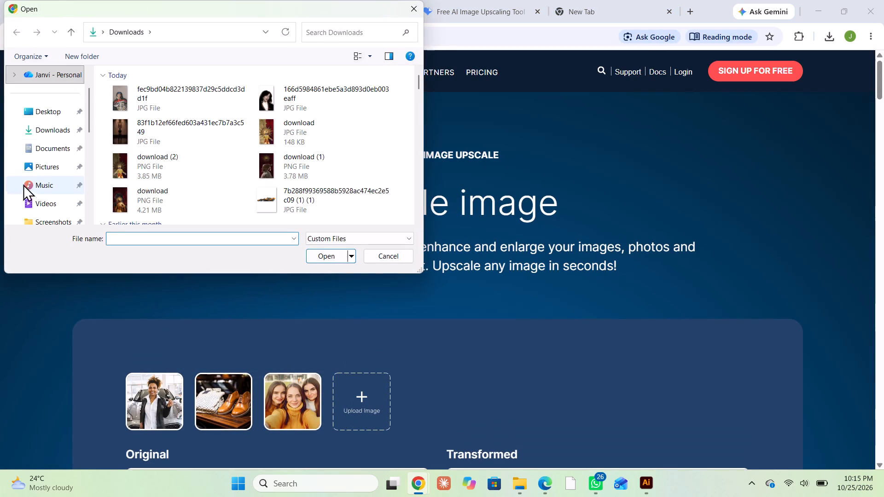
click(127, 107)
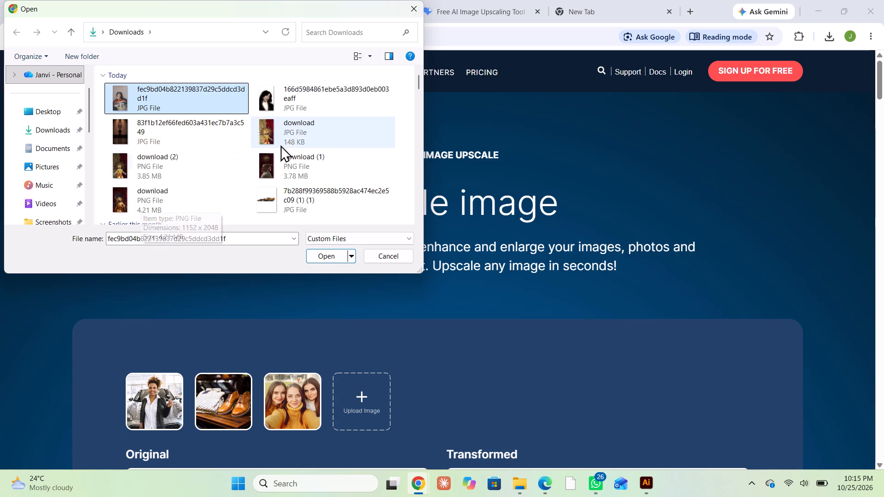
shift+click(292, 140)
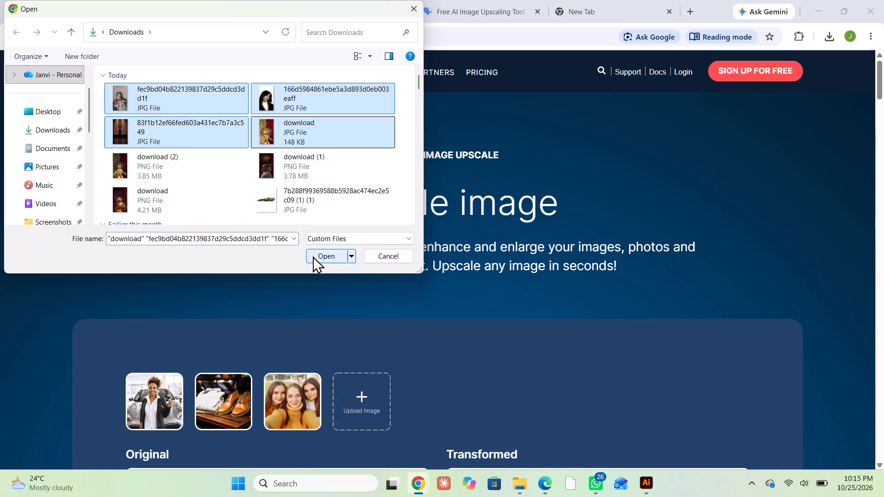
Upload the four selected JPGs to the image upscale tool.
click(313, 256)
Upload the PNG files download (1) and download from the Downloads folder to the image upscale tool.
click(361, 400)
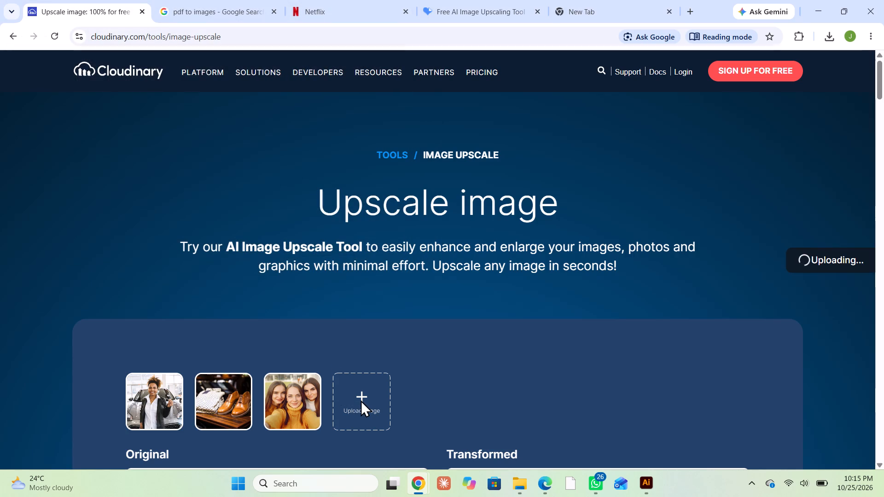
scroll(292, 131, down, 1)
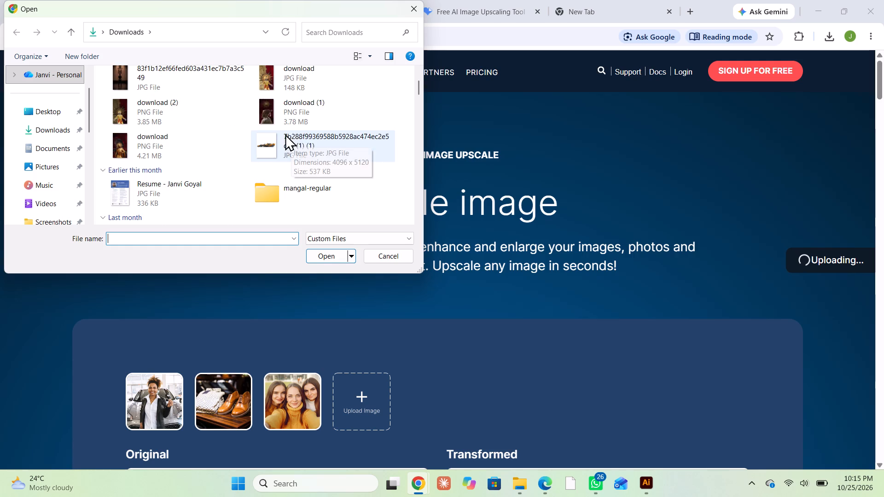
click(293, 117)
shift+click(151, 156)
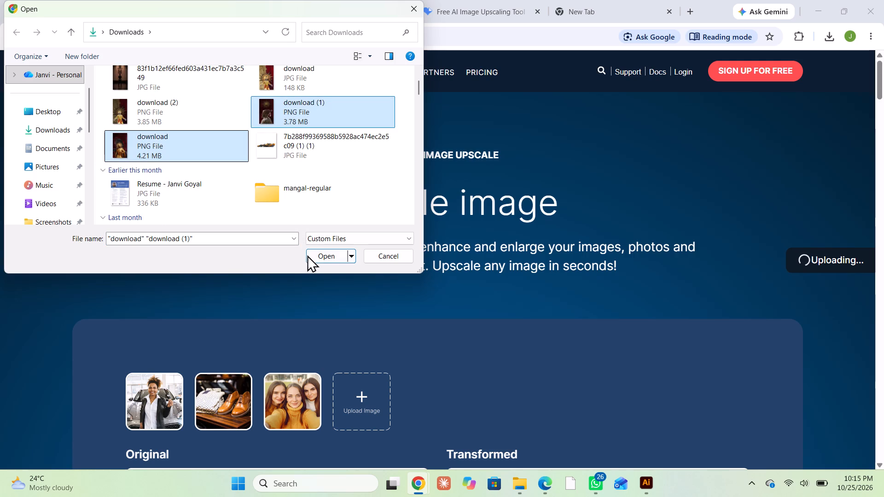
click(316, 256)
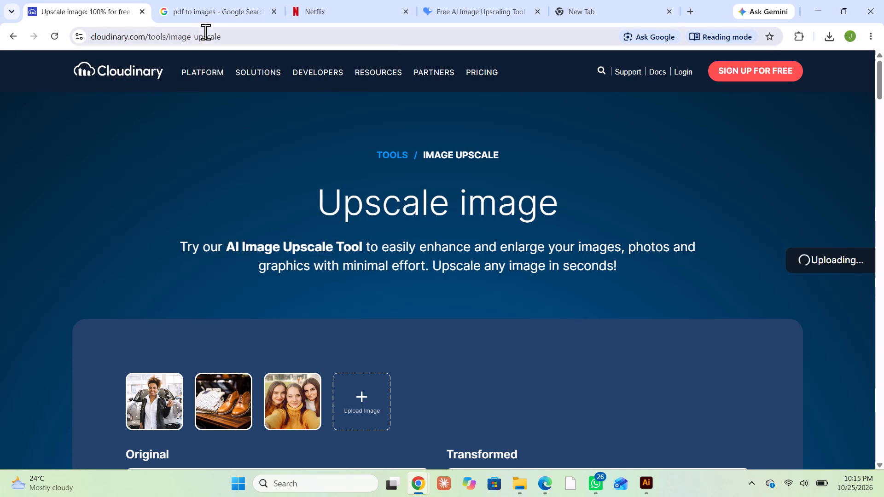
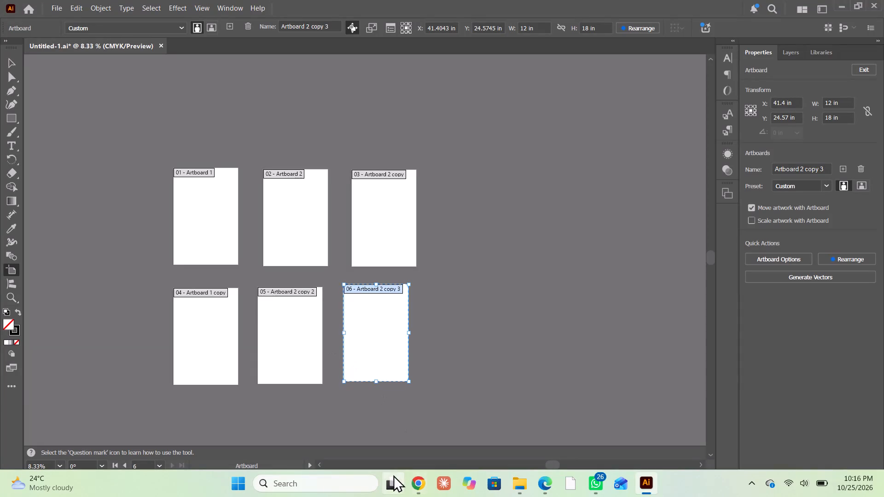
Switch to Chrome's Cloudinary image upscale page and examine the original and transformed image pairs while the upload is processed.
click(416, 481)
click(390, 442)
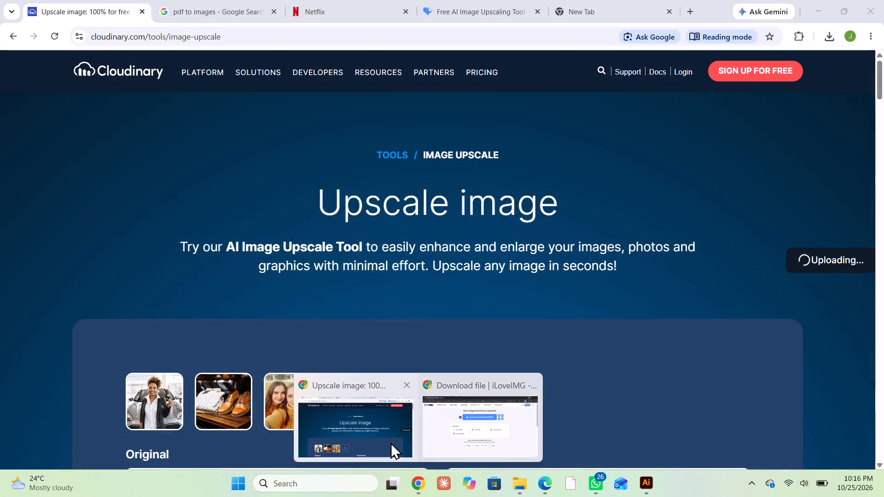
scroll(435, 263, down, 5)
scroll(434, 262, up, 5)
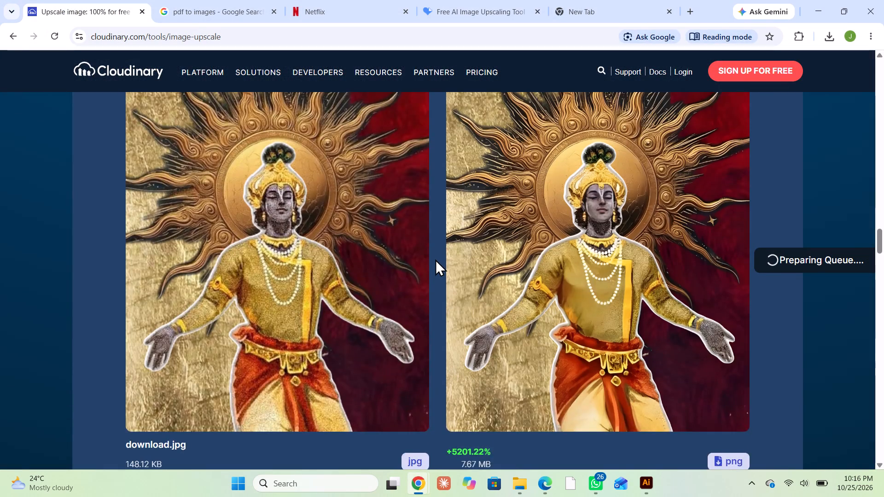
scroll(435, 259, up, 14)
scroll(435, 258, down, 2)
scroll(435, 258, up, 4)
scroll(435, 257, down, 1)
scroll(435, 257, up, 6)
scroll(435, 257, down, 1)
scroll(435, 257, up, 10)
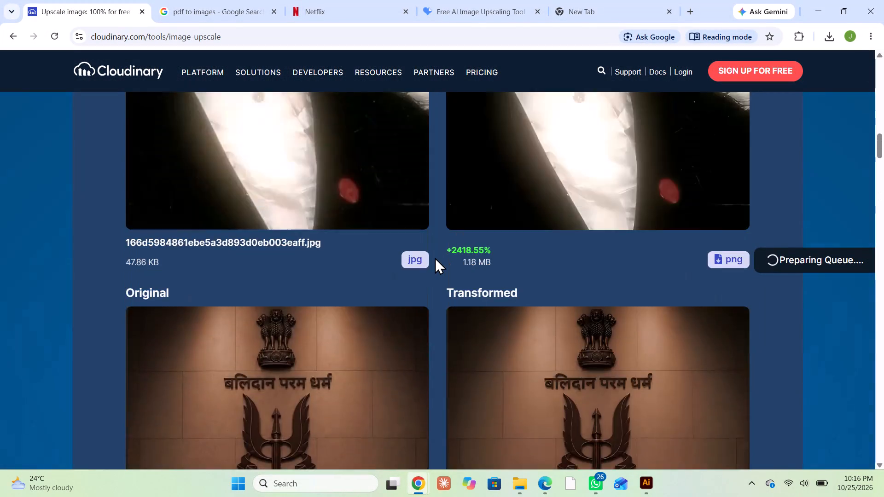
scroll(435, 257, up, 10)
scroll(435, 257, down, 1)
scroll(435, 257, up, 8)
scroll(435, 257, down, 15)
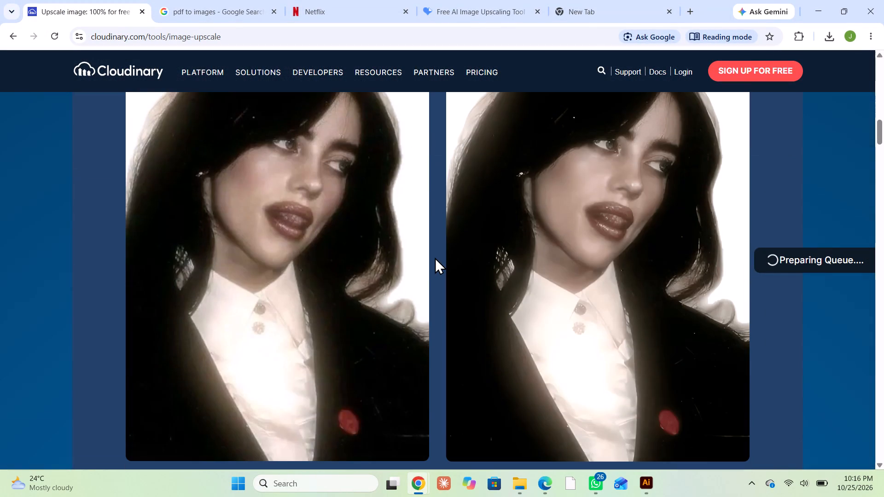
scroll(435, 257, down, 2)
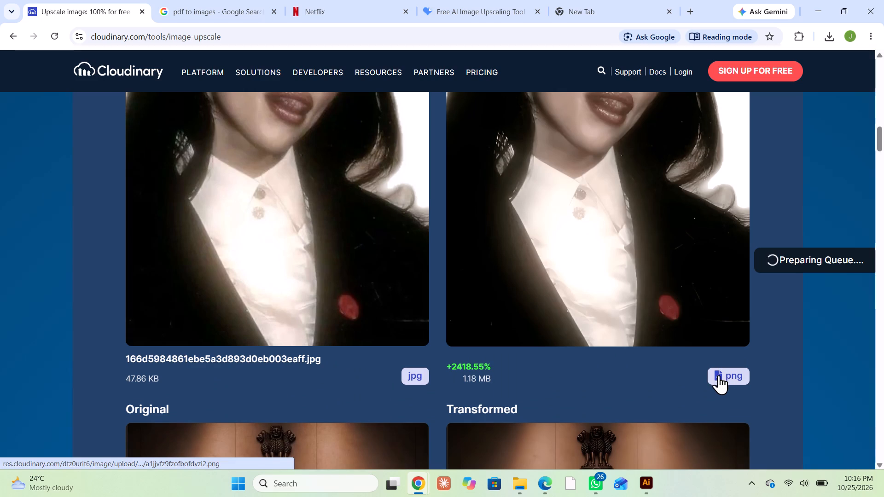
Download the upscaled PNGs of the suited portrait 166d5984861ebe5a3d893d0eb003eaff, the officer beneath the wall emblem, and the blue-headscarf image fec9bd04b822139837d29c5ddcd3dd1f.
click(719, 375)
scroll(490, 360, down, 6)
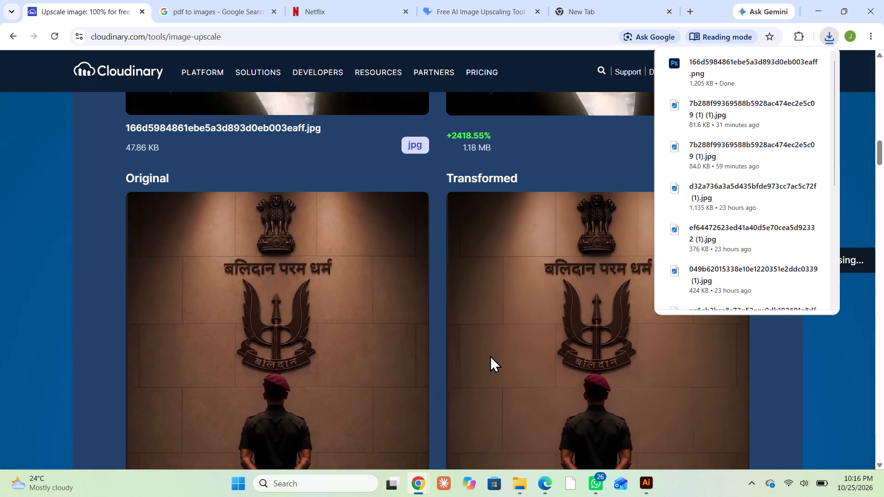
scroll(490, 355, down, 3)
click(736, 439)
scroll(526, 370, down, 6)
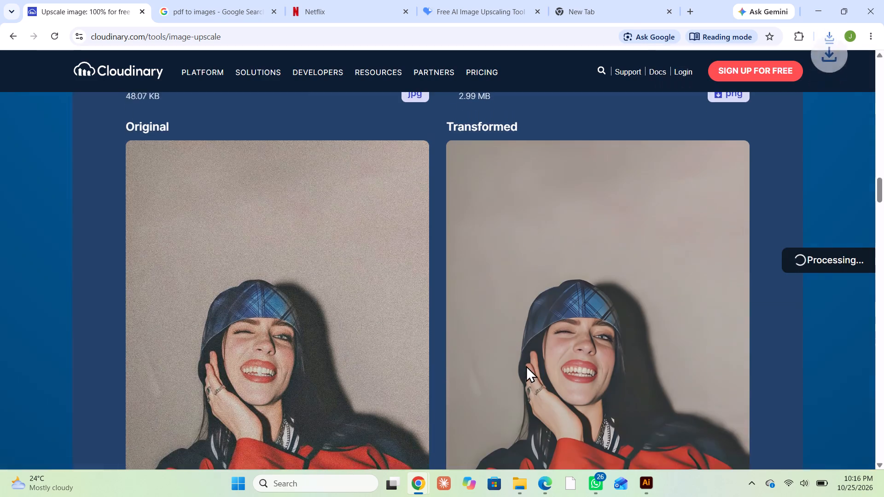
scroll(526, 365, down, 7)
click(715, 309)
Look through the original and upscaled image pairs on the results page.
scroll(530, 352, down, 1)
scroll(530, 352, up, 2)
scroll(530, 352, down, 5)
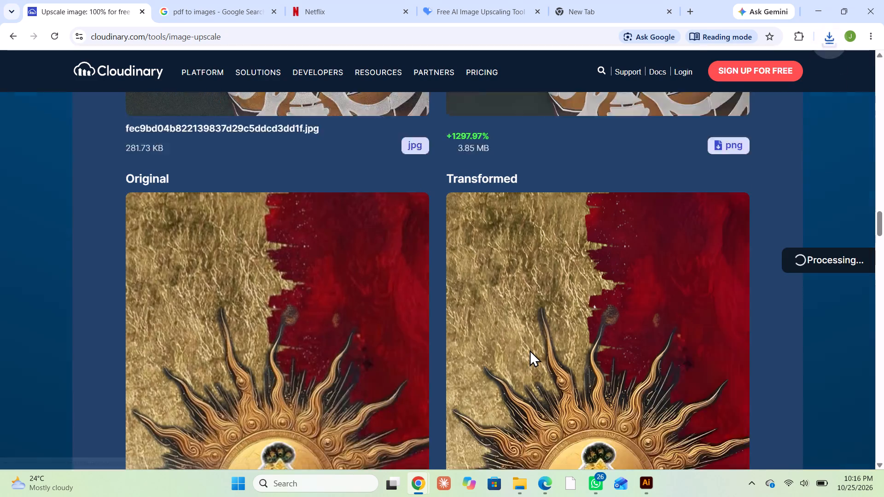
scroll(529, 350, up, 20)
scroll(529, 350, up, 7)
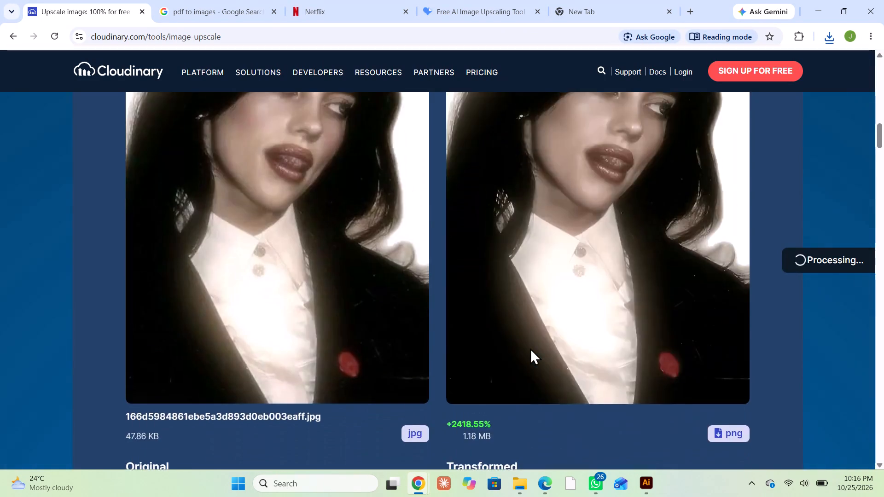
scroll(530, 348, up, 9)
scroll(530, 348, down, 3)
scroll(530, 348, up, 1)
scroll(530, 348, down, 4)
scroll(530, 348, up, 1)
scroll(530, 348, down, 6)
scroll(530, 348, up, 1)
scroll(530, 348, down, 10)
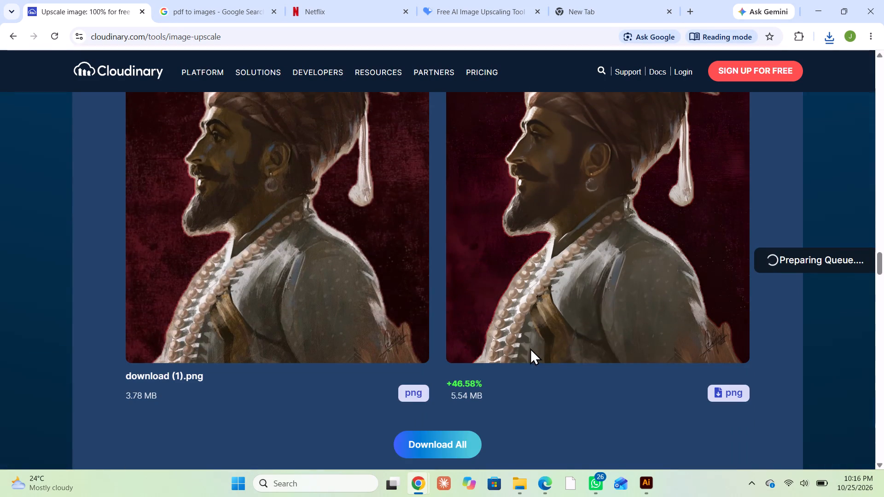
scroll(569, 338, up, 9)
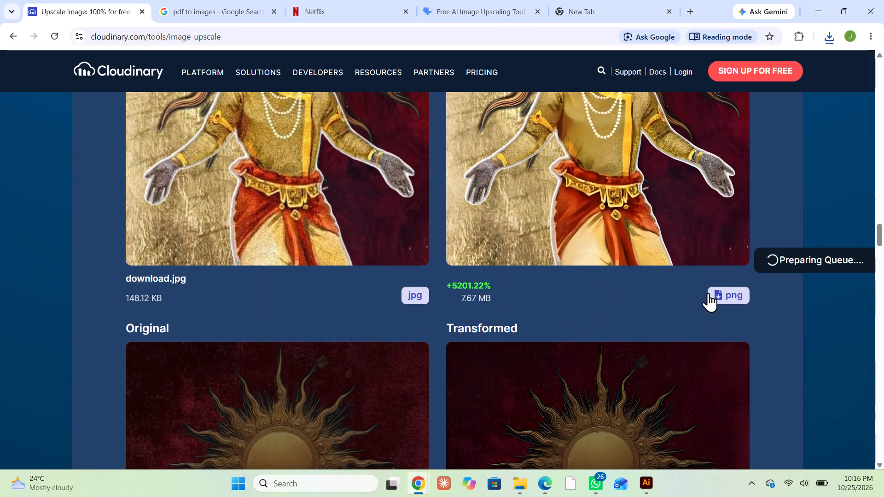
Download the upscaled PNGs of download.jpg, the gold-and-red ornate figure, and download (1).png, the turbaned profile portrait beneath the sun.
click(708, 293)
scroll(532, 339, down, 6)
scroll(532, 339, up, 9)
scroll(532, 339, down, 1)
scroll(532, 339, up, 4)
scroll(532, 339, down, 1)
scroll(532, 339, up, 6)
scroll(532, 339, down, 1)
scroll(532, 339, up, 20)
scroll(532, 339, down, 2)
scroll(532, 339, up, 4)
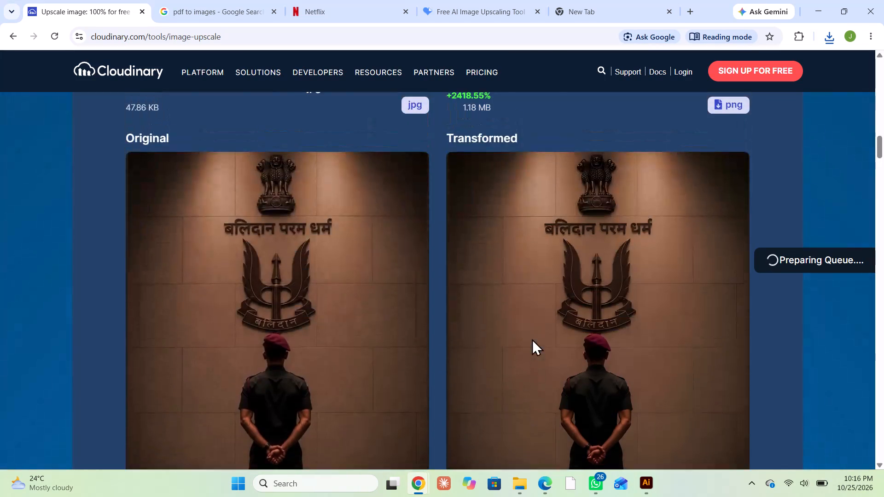
scroll(532, 339, down, 20)
scroll(532, 339, down, 9)
scroll(532, 339, up, 1)
scroll(532, 339, down, 4)
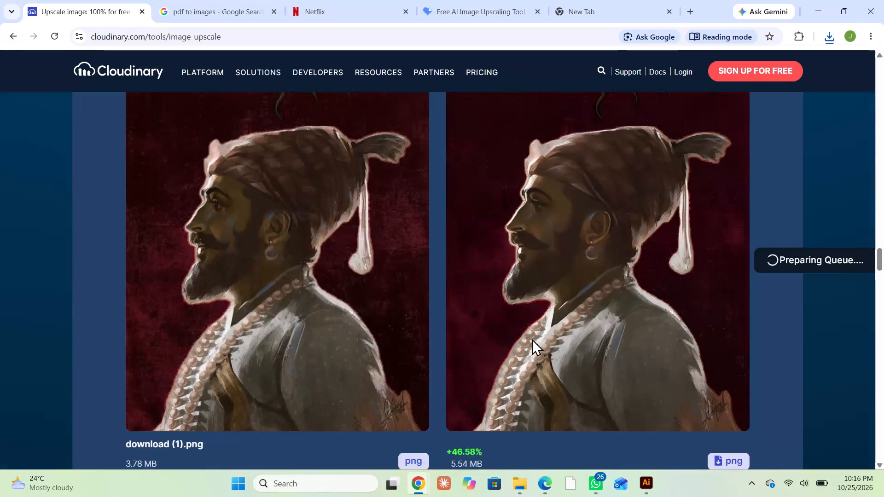
scroll(532, 339, down, 5)
click(723, 170)
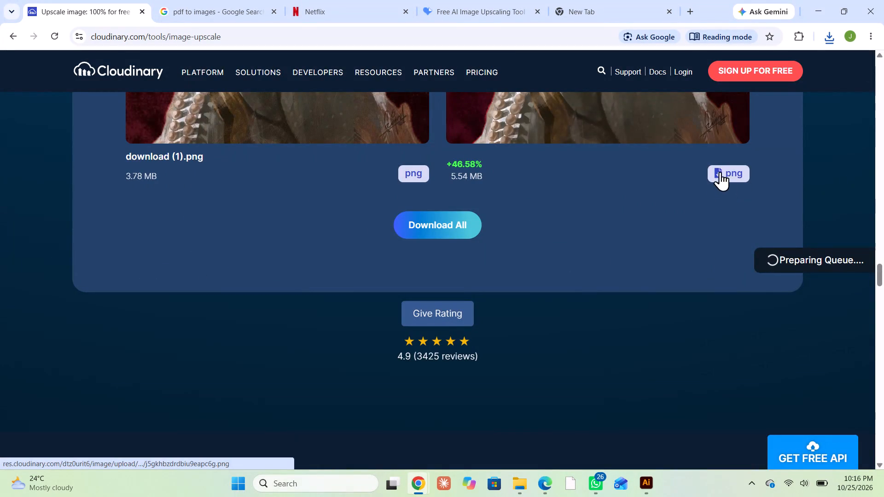
Download the upscaled PNG of download.png, the warrior in a cream robe and orange sash with a sword.
scroll(457, 293, up, 12)
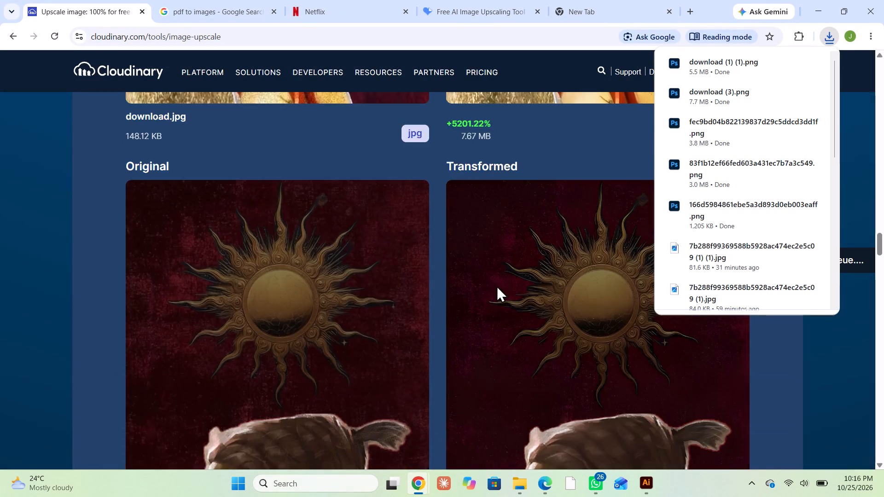
scroll(496, 285, up, 6)
scroll(500, 282, down, 2)
scroll(500, 282, up, 15)
scroll(500, 282, down, 1)
scroll(500, 282, up, 13)
scroll(500, 282, down, 1)
scroll(500, 282, up, 20)
scroll(500, 282, up, 2)
scroll(500, 282, down, 8)
scroll(500, 282, up, 1)
scroll(500, 282, down, 3)
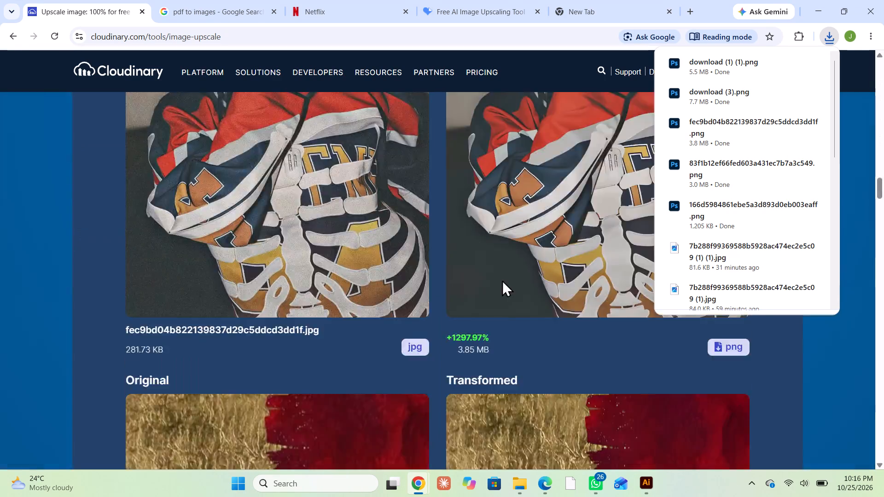
scroll(502, 280, down, 2)
scroll(502, 280, up, 1)
scroll(502, 280, down, 1)
scroll(502, 280, up, 2)
scroll(502, 280, down, 19)
scroll(518, 261, up, 8)
scroll(567, 316, up, 1)
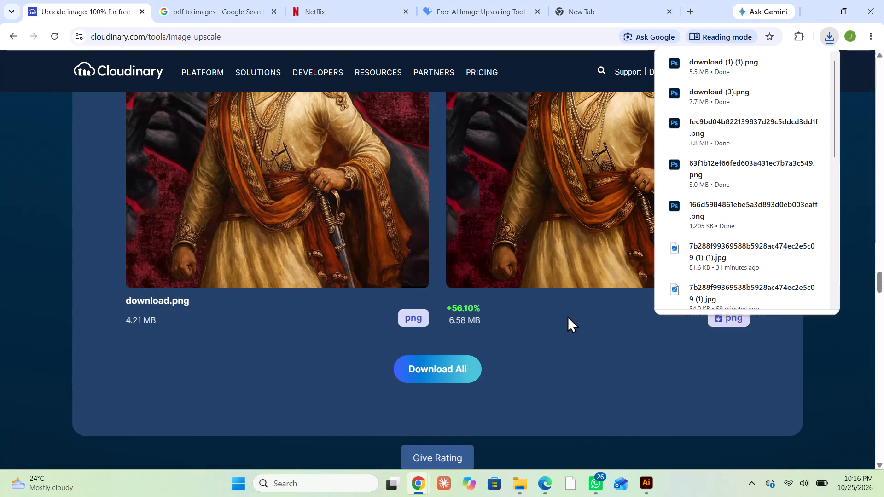
click(723, 365)
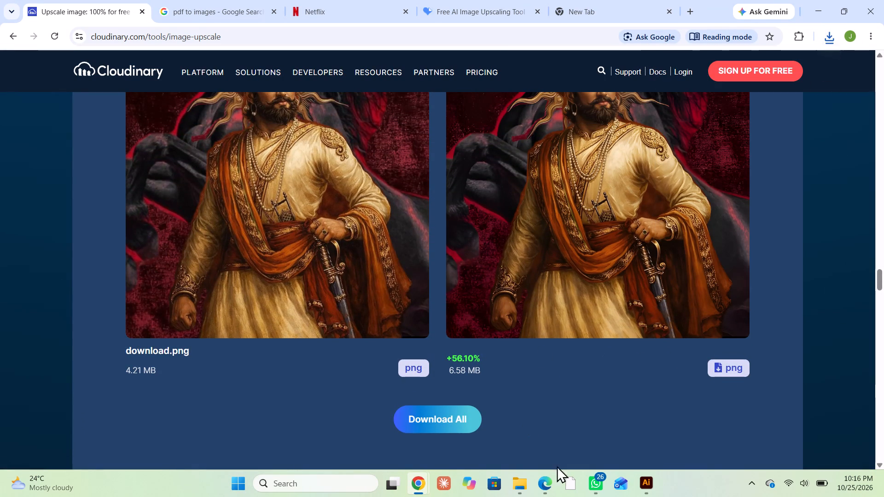
Switch to Illustrator's six-artboard document and turn off the computer's Wi-Fi.
click(640, 483)
click(786, 479)
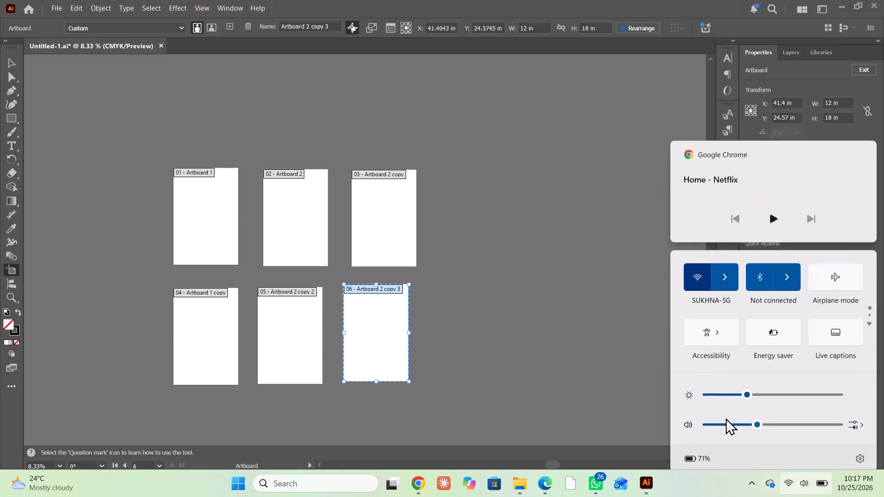
click(708, 277)
Start placing an image from Downloads in the artboard document, choosing the upscaled PNG download (4).
click(54, 5)
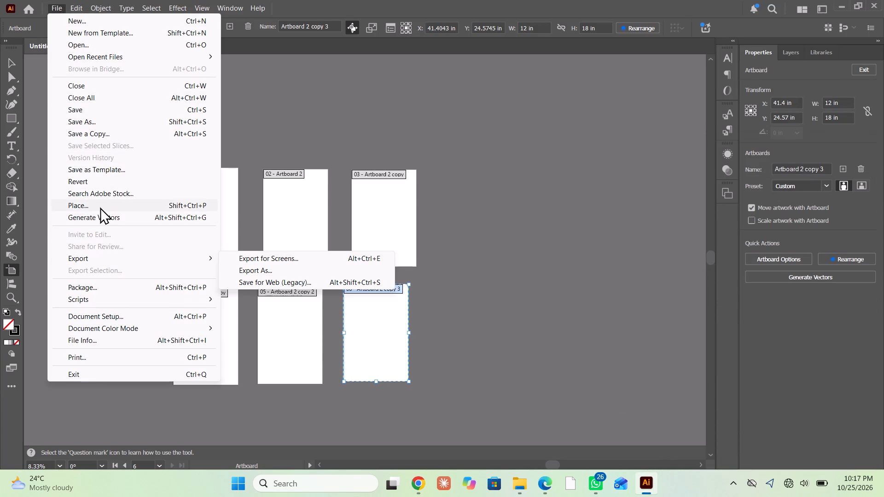
click(100, 207)
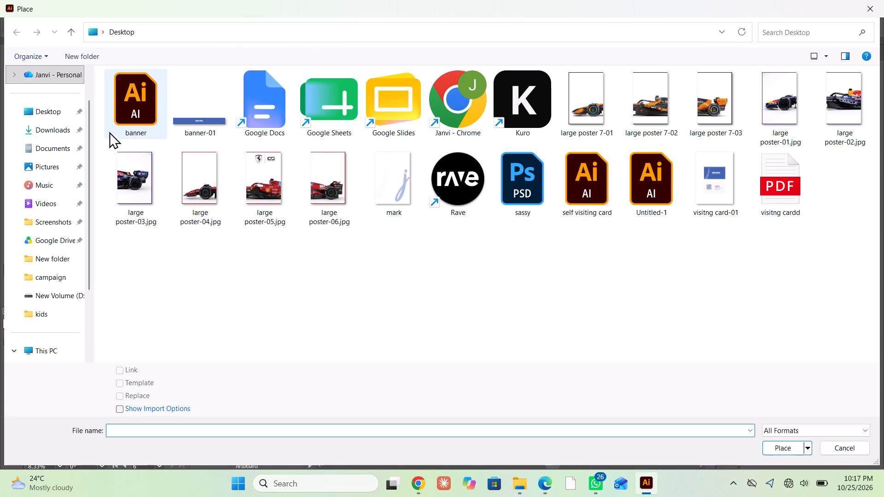
click(57, 114)
click(44, 130)
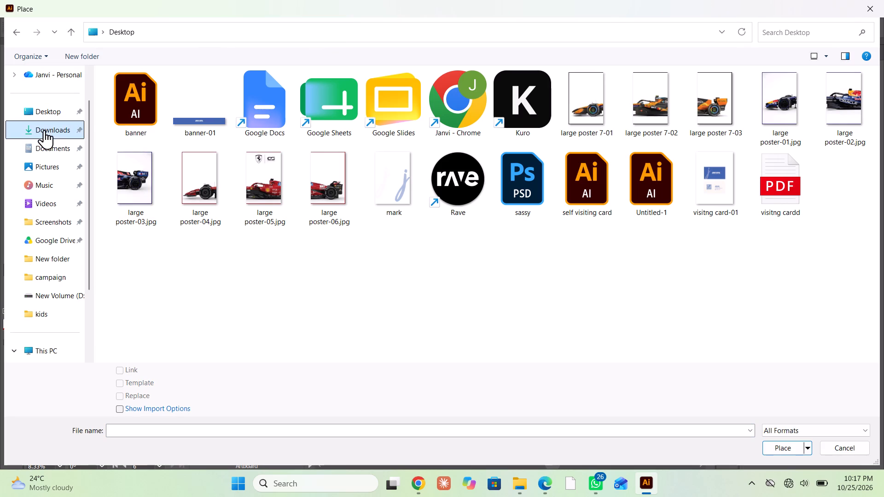
click(118, 103)
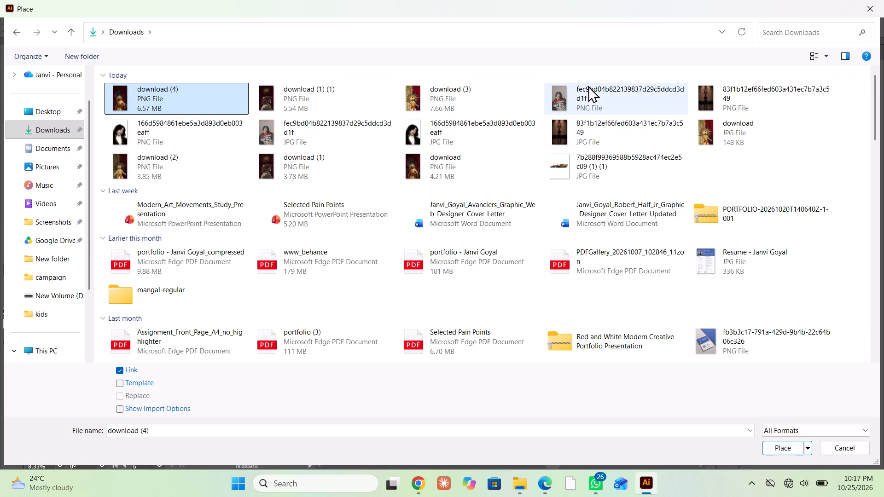
In Illustrator, place six upscaled PNGs from Downloads as linked images: download (4), download (1) (1), download (3), and the fec9bd04, 83f1b12e and 166d5984 files.
shift+click(141, 137)
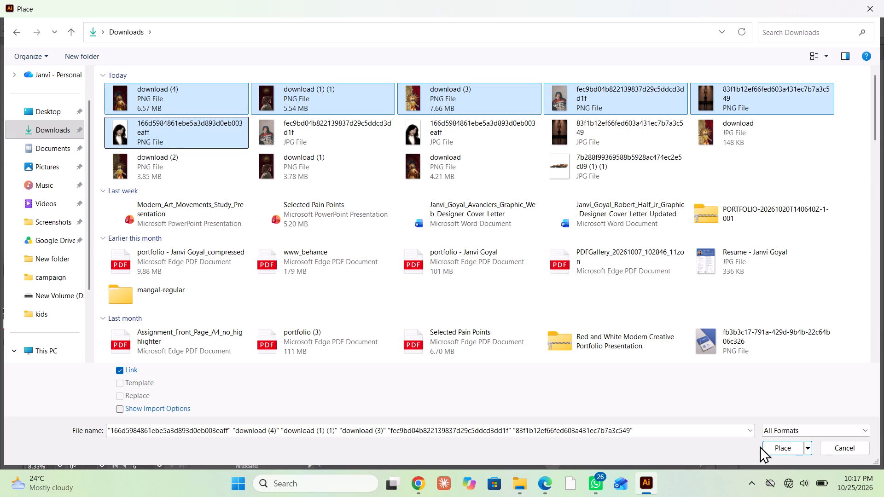
click(781, 445)
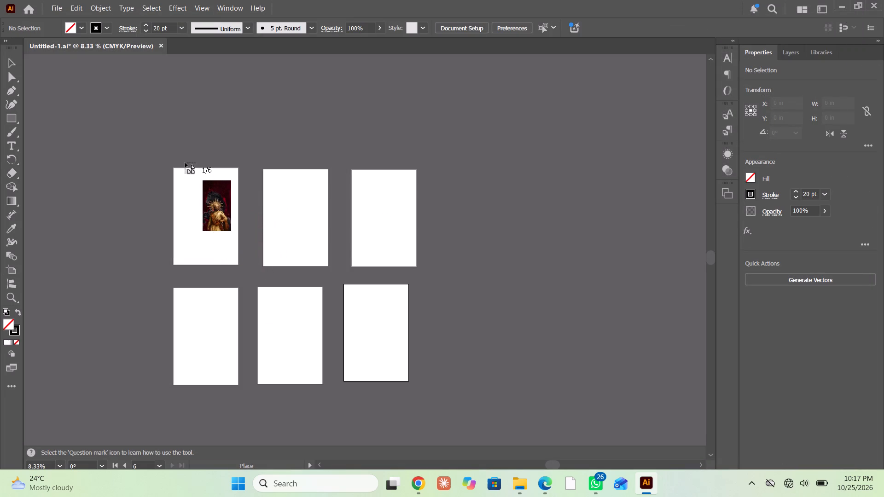
click(183, 166)
click(346, 171)
click(458, 153)
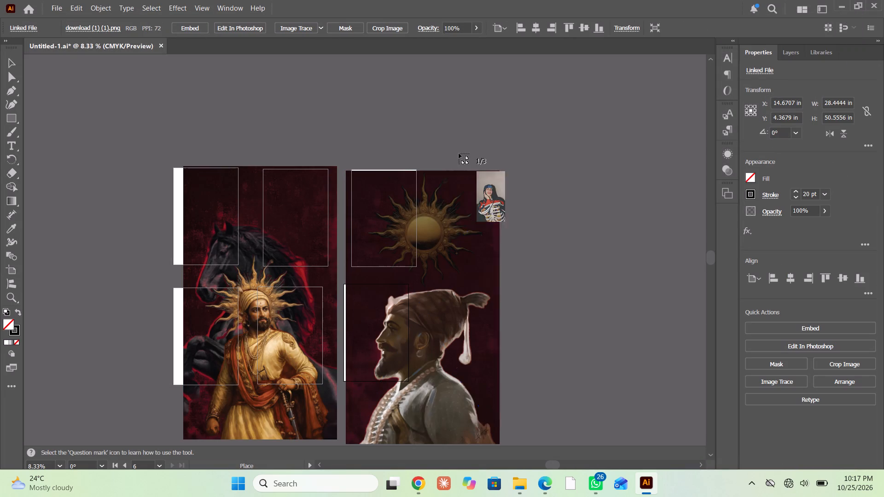
click(444, 158)
click(387, 144)
click(353, 169)
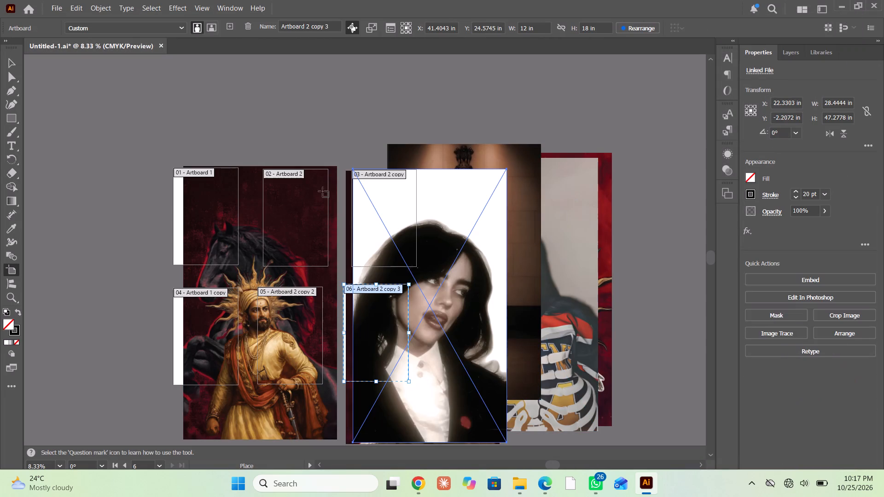
Scale the horse-and-warrior image down to about 12.67 × 22.52 in and move it over the first artboard.
scroll(142, 204, down, 2)
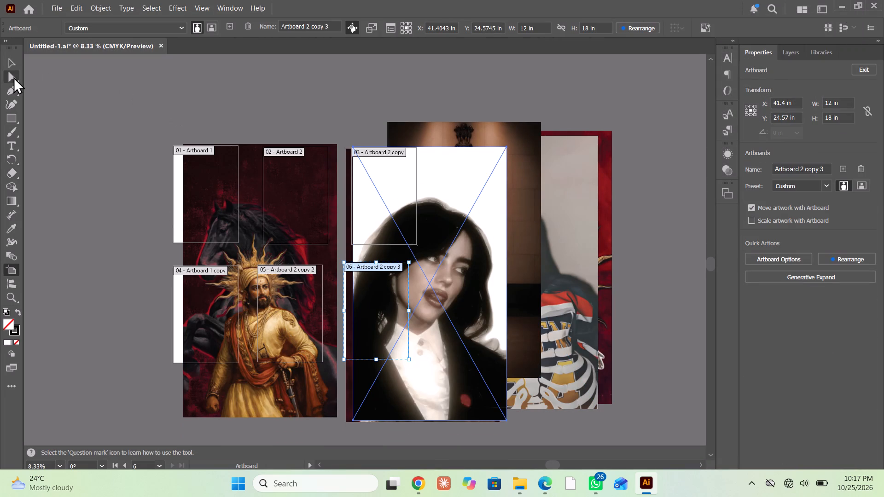
click(12, 62)
scroll(187, 211, down, 2)
alt+scroll(200, 206, up, 2)
drag(270, 184, 190, 263)
scroll(182, 223, down, 5)
alt+scroll(183, 217, down, 4)
drag(192, 249, 198, 214)
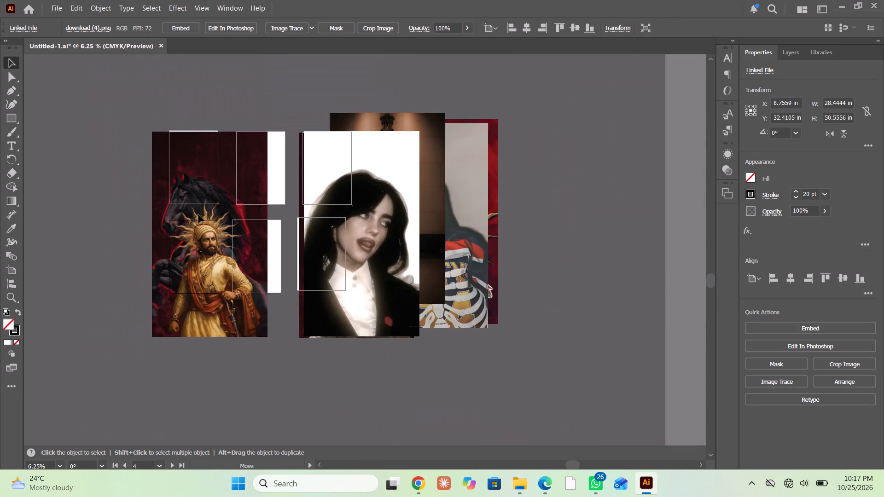
drag(198, 214, 202, 207)
scroll(201, 208, right, 2)
drag(326, 297, 320, 281)
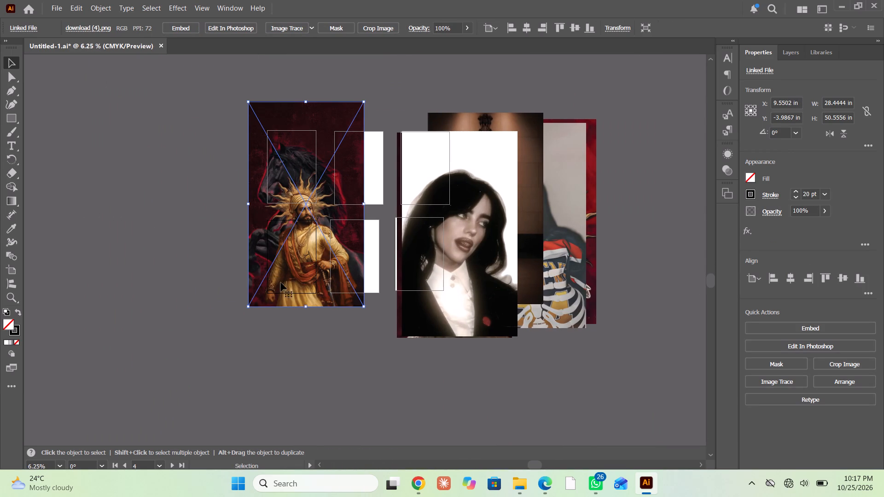
shift+drag(249, 307, 281, 197)
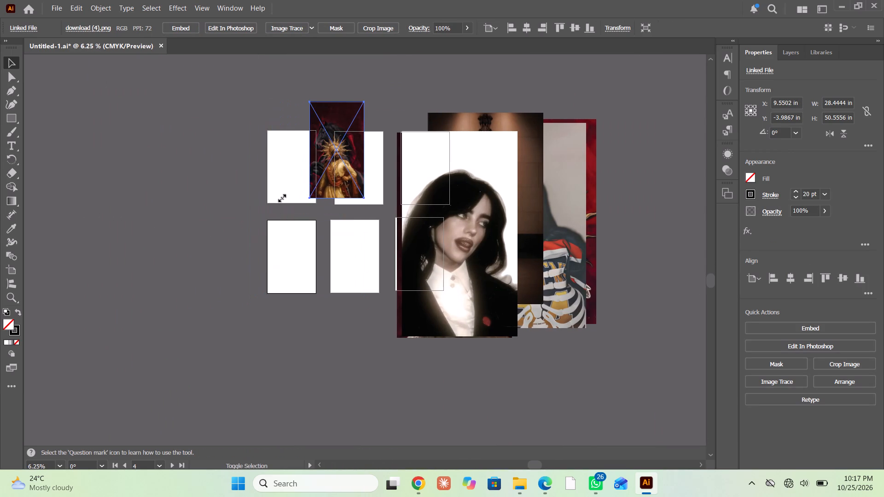
shift+drag(281, 197, 284, 193)
drag(320, 168, 284, 178)
Select the five other placed images and scale them down together so each is about 9.64 in wide.
drag(414, 93, 620, 332)
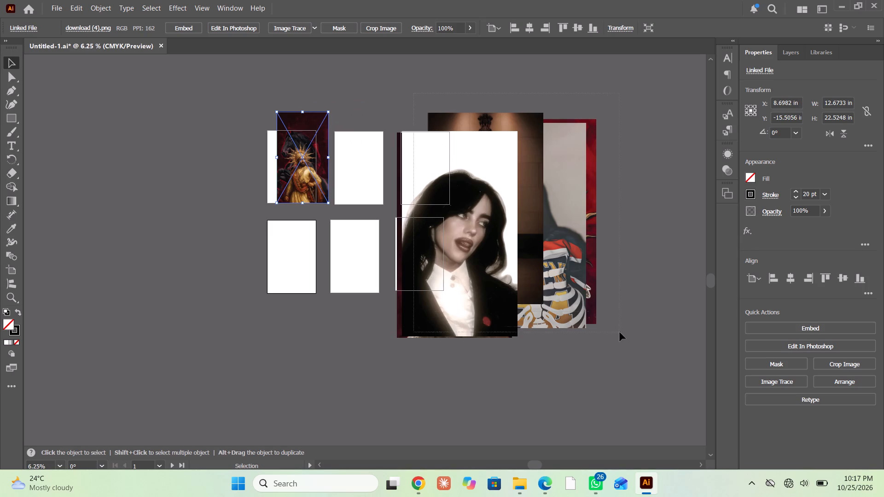
drag(620, 332, 628, 355)
shift+drag(598, 115, 493, 261)
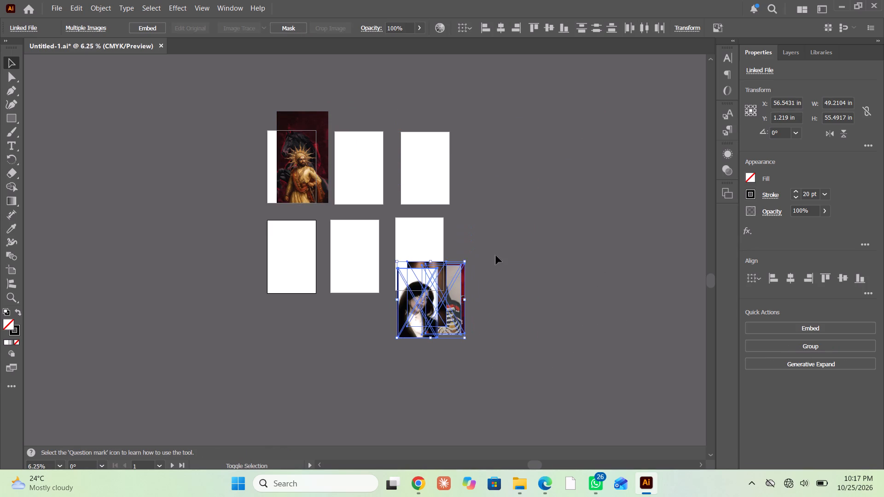
drag(523, 246, 520, 250)
Distribute the five scaled images over the remaining artboards, one image on each.
drag(413, 306, 294, 259)
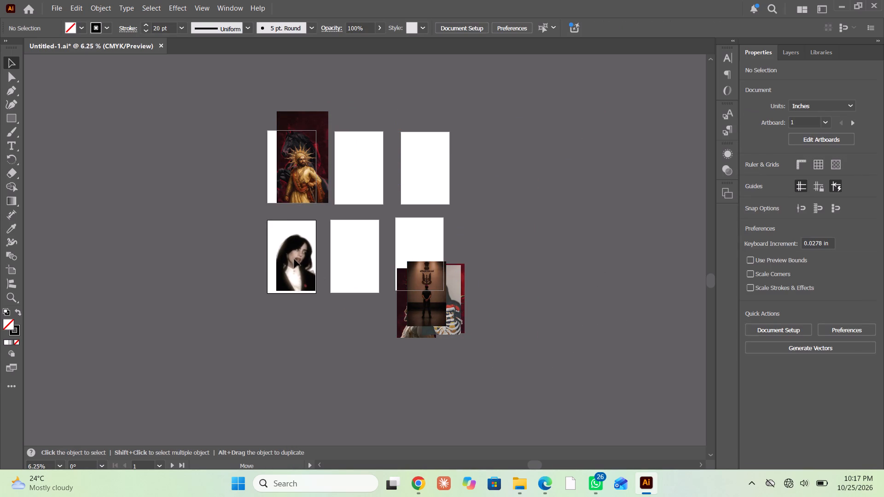
drag(294, 259, 283, 261)
drag(424, 306, 419, 293)
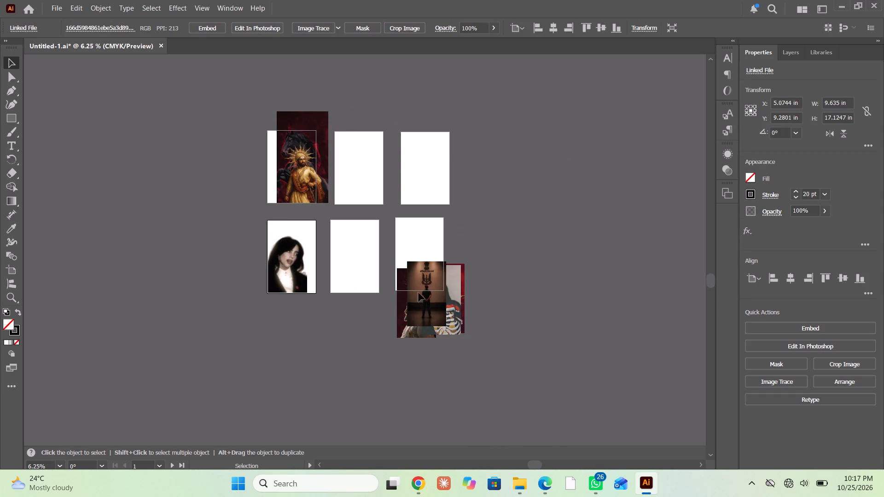
drag(419, 293, 348, 279)
drag(444, 307, 370, 190)
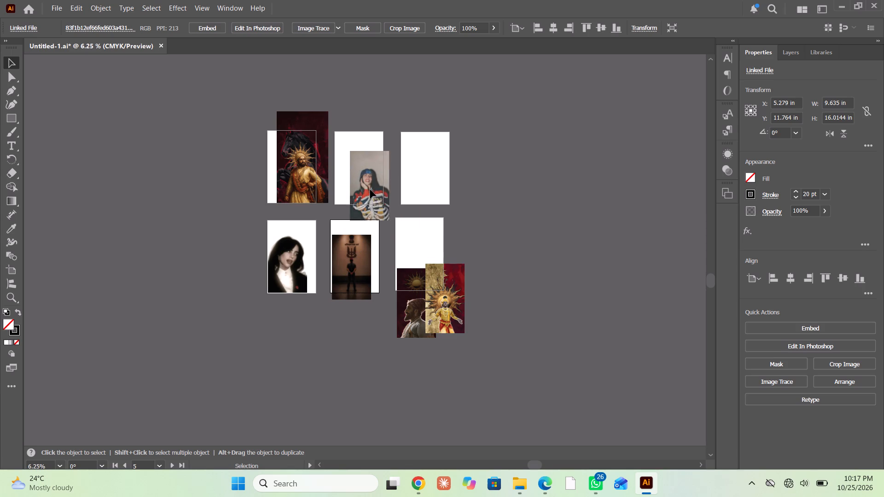
drag(370, 190, 364, 177)
drag(448, 296, 426, 169)
drag(408, 306, 419, 244)
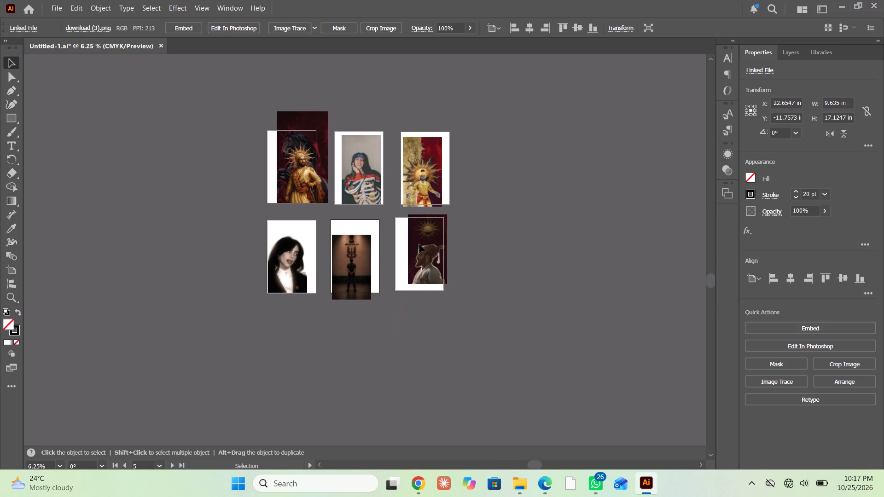
drag(419, 244, 406, 256)
Move the horse-and-warrior image so its left and bottom edges line up with the first artboard.
scroll(304, 286, down, 1)
alt+scroll(264, 170, up, 4)
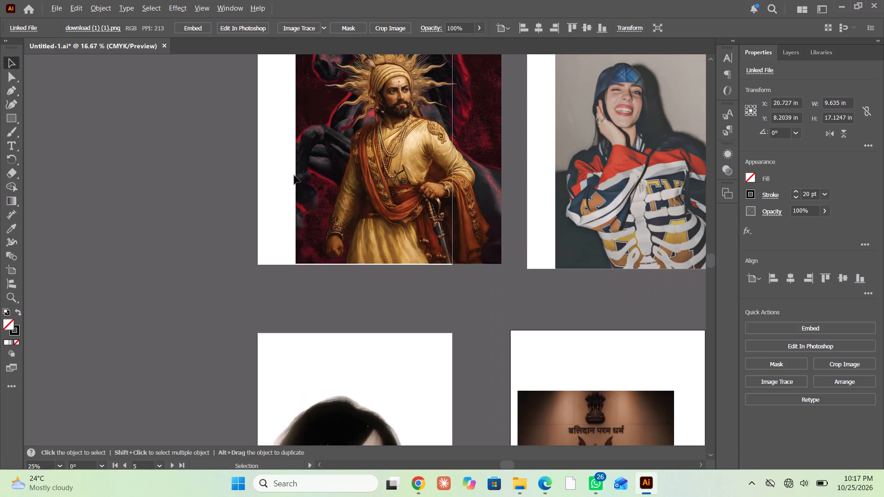
scroll(357, 207, up, 10)
drag(387, 243, 351, 239)
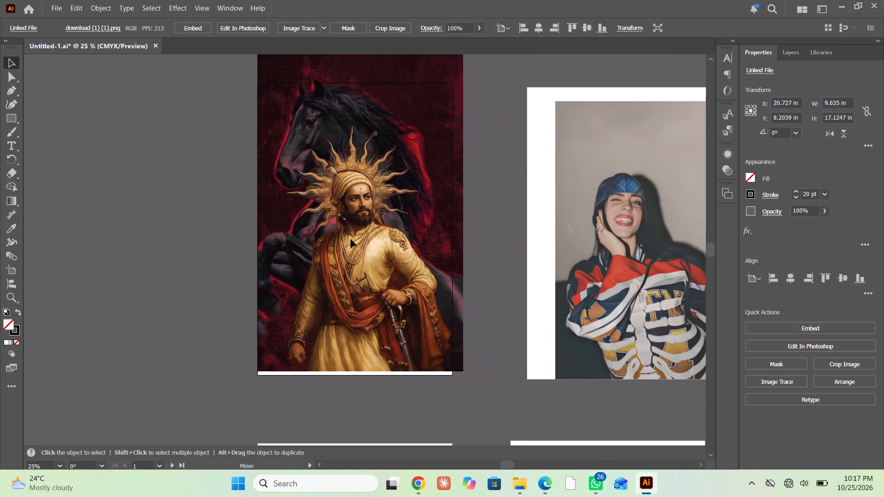
drag(351, 239, 348, 244)
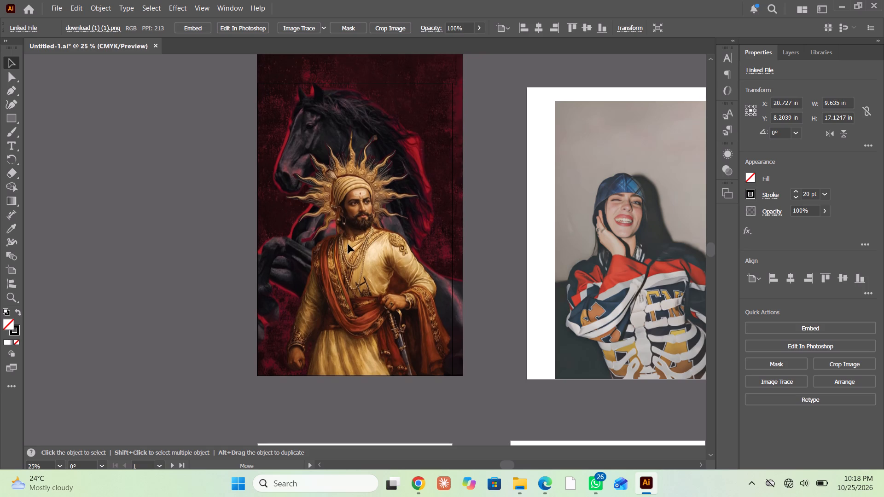
drag(348, 244, 348, 244)
Scale the horse-and-warrior image proportionally to about 12.09 × 21.49 in to match the first artboard's width.
scroll(351, 239, up, 10)
scroll(353, 223, down, 1)
scroll(353, 223, up, 3)
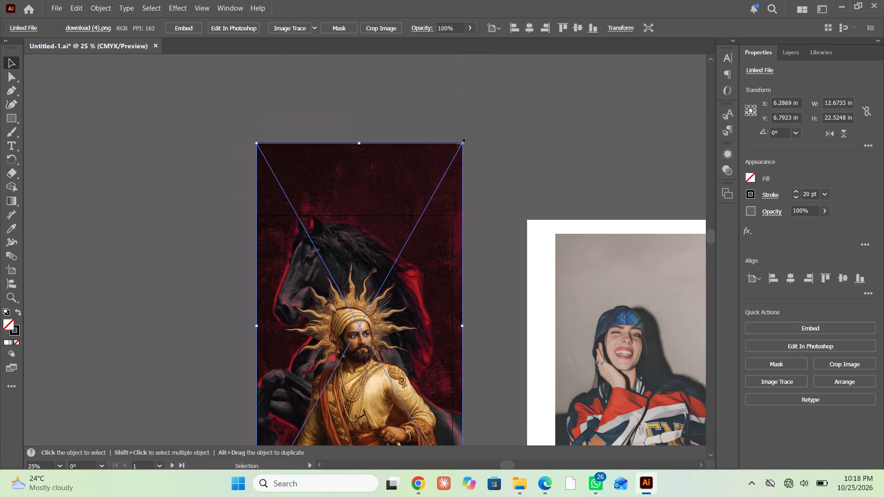
shift+drag(460, 142, 470, 160)
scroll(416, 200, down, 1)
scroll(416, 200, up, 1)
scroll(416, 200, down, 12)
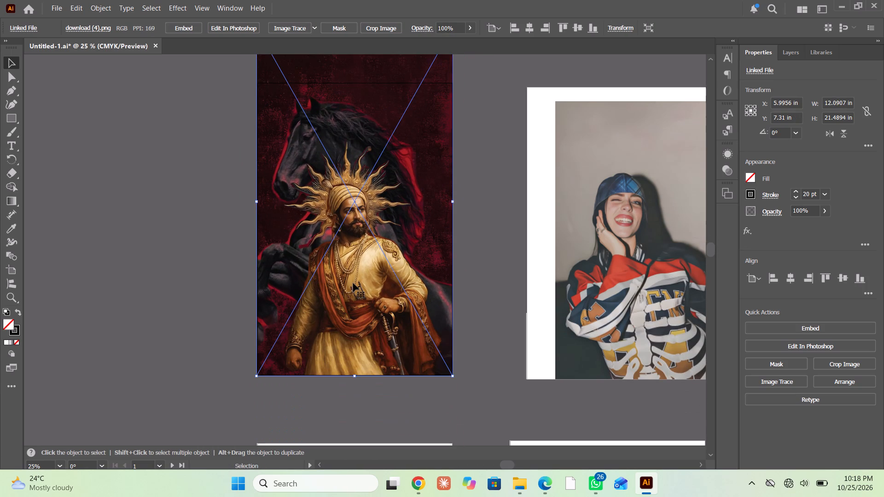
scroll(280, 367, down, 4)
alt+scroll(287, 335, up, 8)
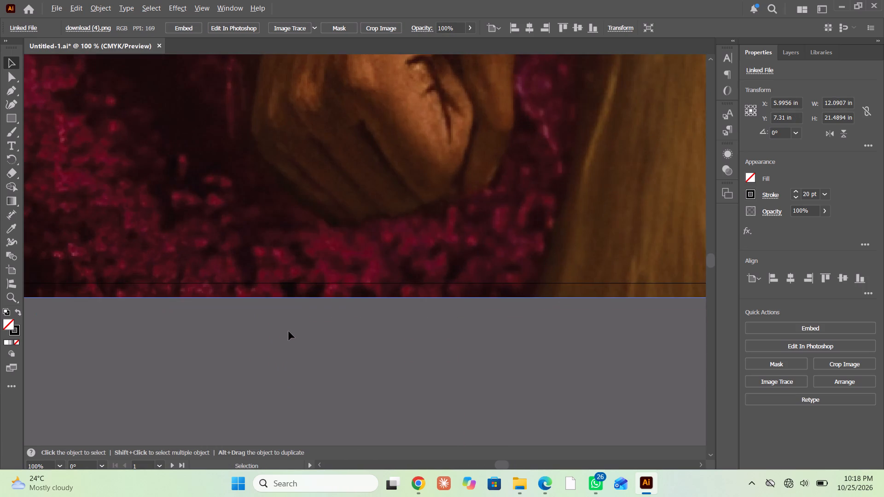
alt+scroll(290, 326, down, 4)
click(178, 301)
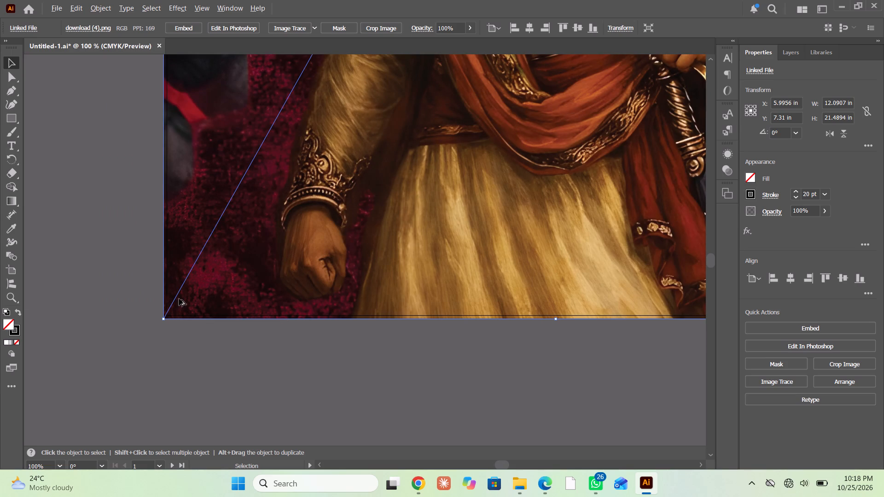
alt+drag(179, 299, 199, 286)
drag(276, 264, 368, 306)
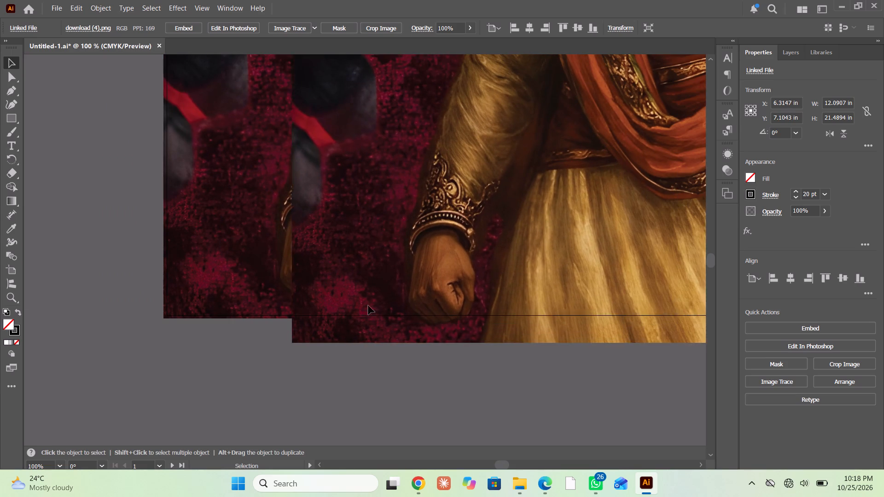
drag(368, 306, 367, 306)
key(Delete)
Reposition the horse-and-warrior image so it covers the first artboard's bottom-left corner.
drag(304, 307, 316, 287)
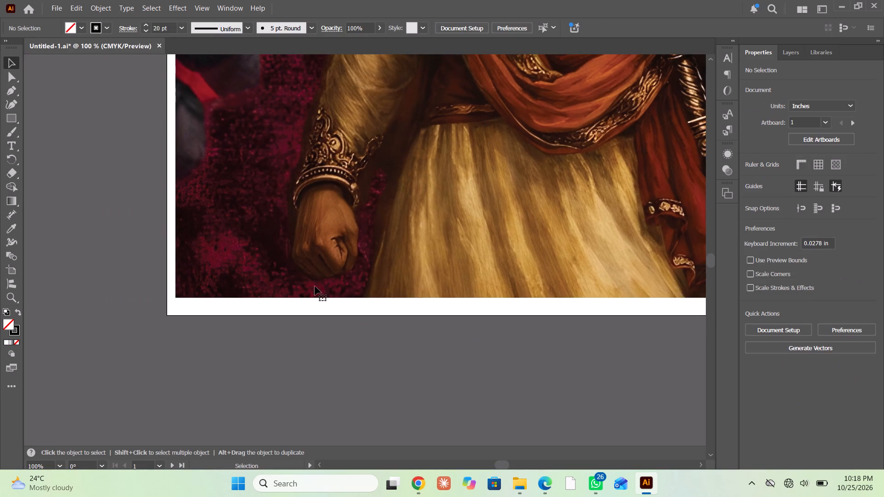
drag(301, 266, 291, 285)
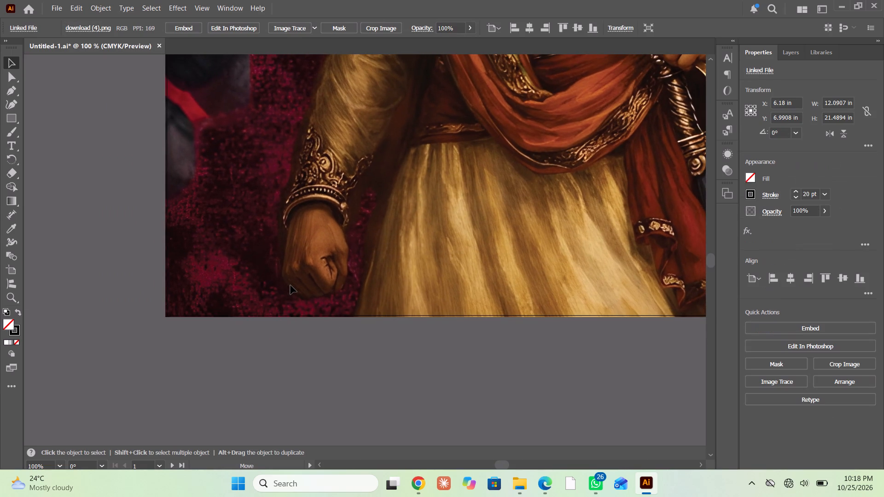
drag(291, 285, 291, 284)
Scale the horse-and-warrior image down to about 12.02 × 21.37 in and realign it with the first artboard's bottom edge.
alt+scroll(289, 283, down, 6)
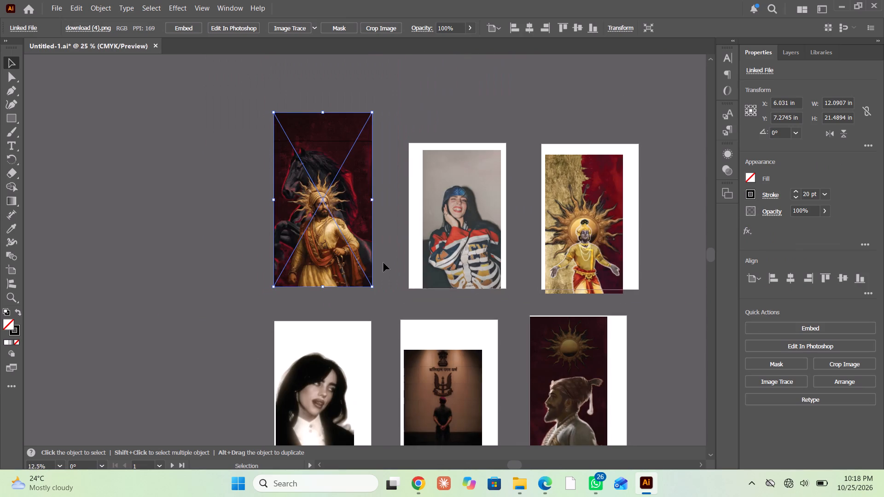
alt+scroll(371, 244, up, 6)
scroll(366, 360, down, 12)
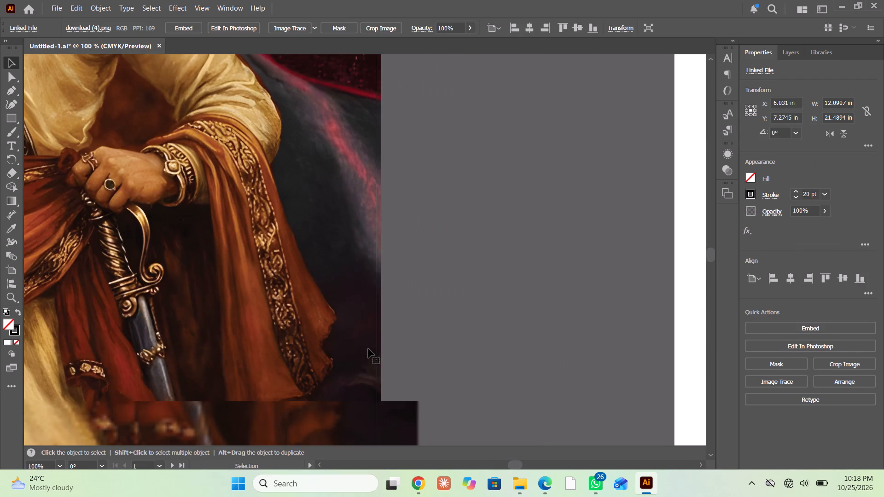
scroll(368, 349, down, 14)
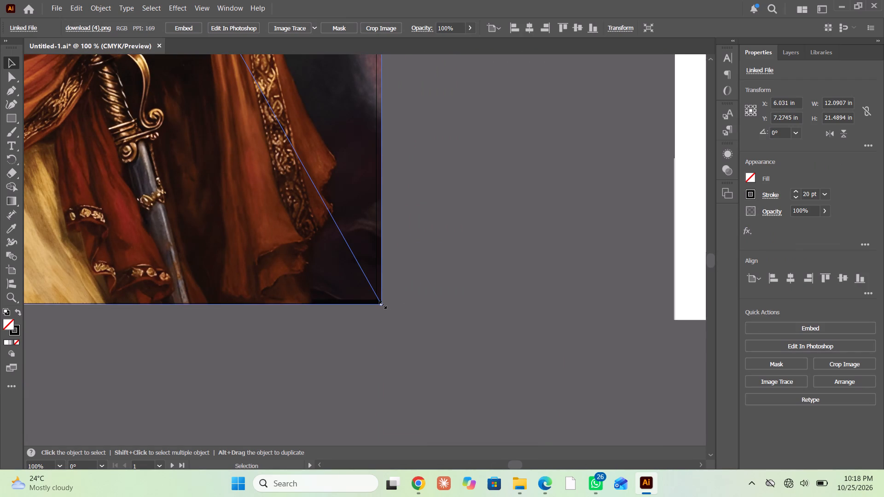
shift+drag(382, 304, 377, 300)
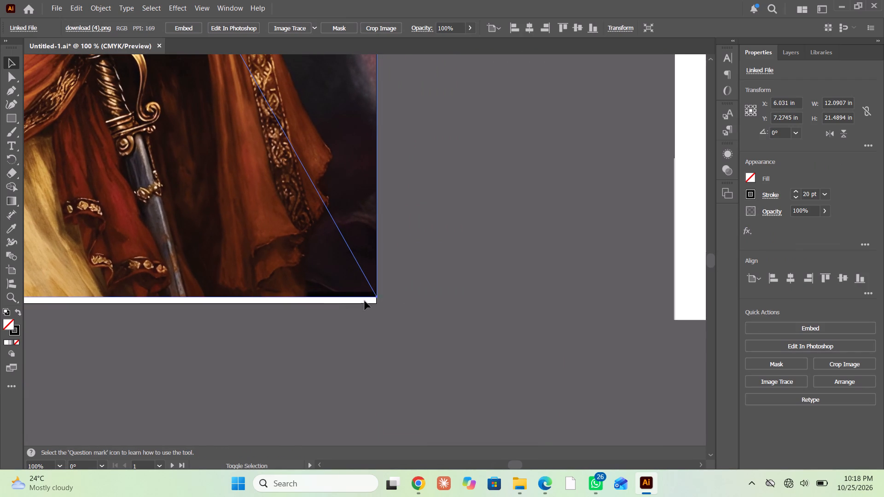
drag(317, 277, 319, 285)
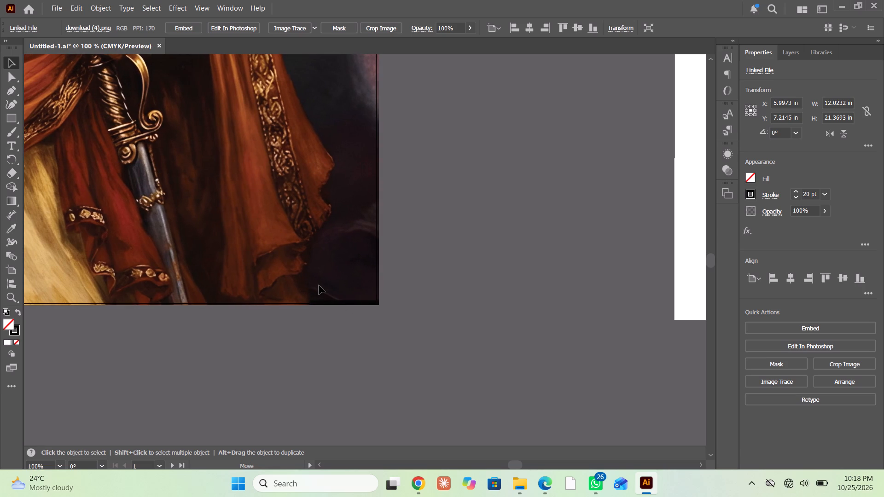
drag(319, 285, 316, 284)
scroll(316, 284, right, 8)
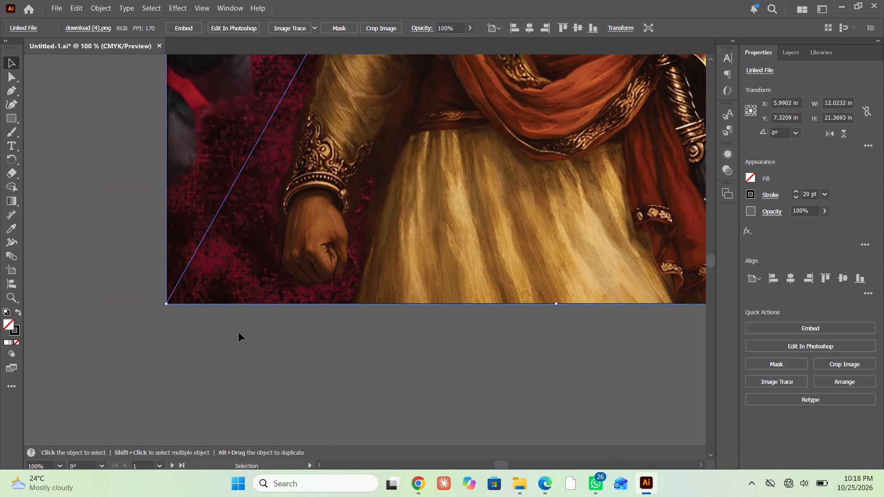
Refine the horse-and-warrior image to about 12 × 21.33 in and nudge it to cover the first artboard's bottom edge.
click(239, 334)
alt+scroll(171, 301, up, 3)
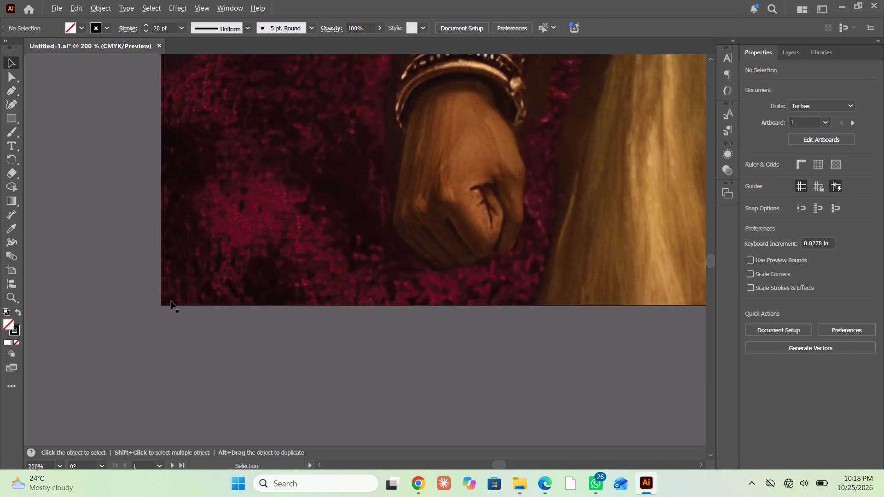
alt+scroll(171, 301, up, 1)
click(186, 292)
shift+drag(152, 310, 155, 309)
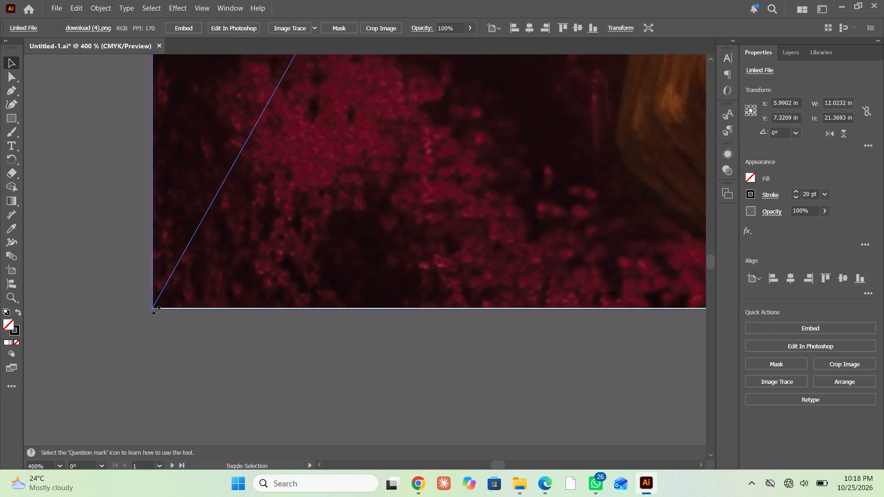
shift+drag(155, 309, 157, 312)
drag(233, 260, 233, 272)
scroll(233, 271, left, 20)
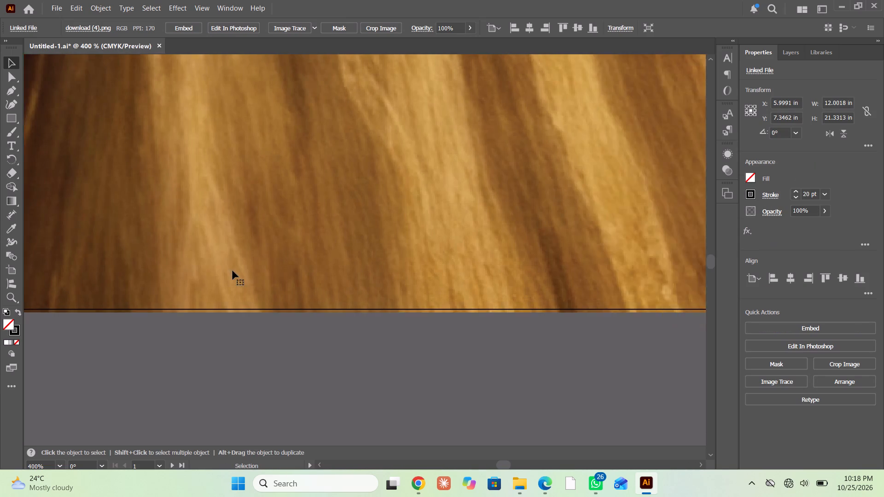
scroll(233, 271, left, 15)
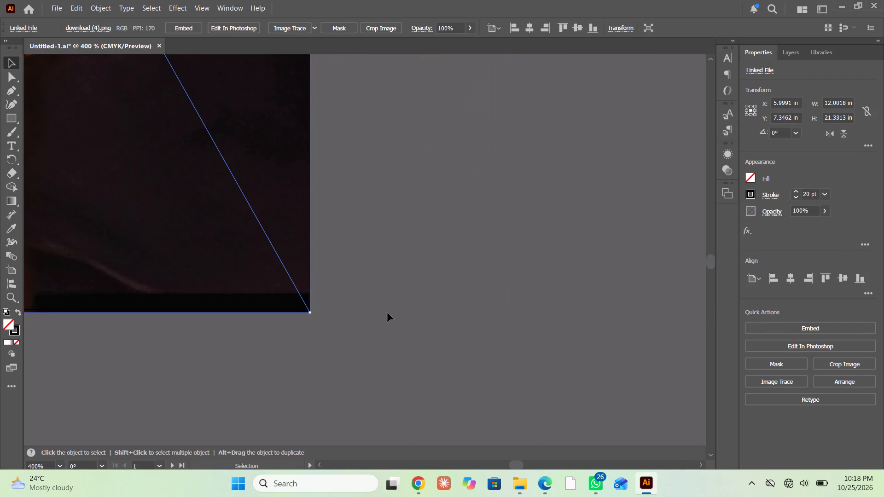
Move the laughing Billie Eilish image so its left and bottom edges line up with the second artboard.
alt+scroll(387, 304, down, 6)
alt+scroll(387, 301, up, 1)
alt+scroll(387, 301, down, 9)
alt+scroll(419, 308, up, 2)
alt+scroll(419, 308, down, 1)
alt+scroll(419, 308, up, 3)
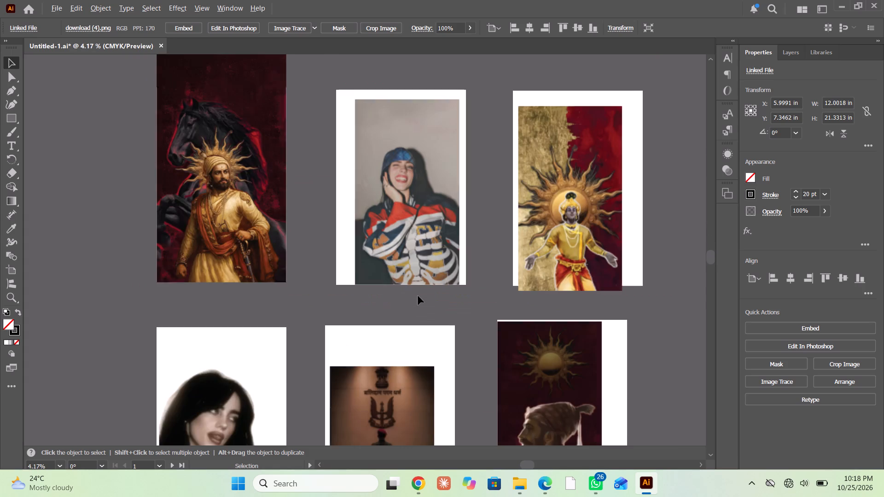
alt+scroll(403, 269, up, 1)
drag(407, 248, 380, 246)
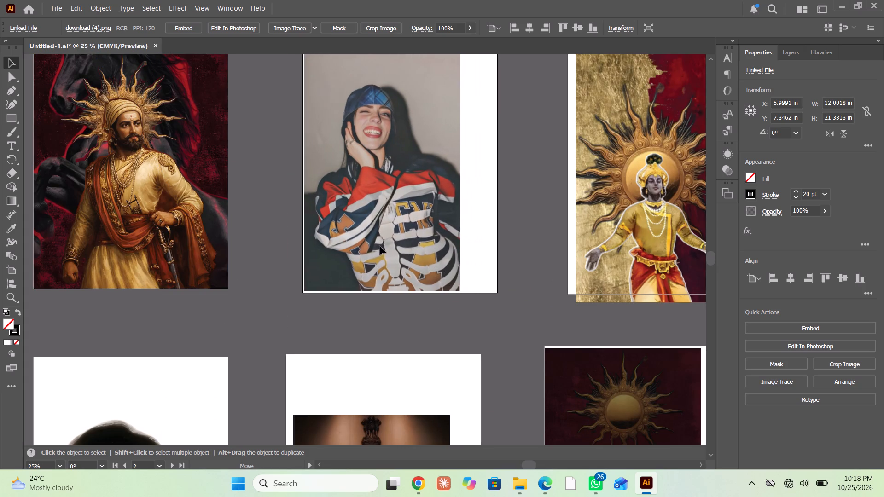
drag(380, 246, 379, 248)
Scale the laughing Billie Eilish image proportionally from its top corner to match the second artboard's full width.
scroll(439, 263, up, 2)
scroll(439, 261, down, 1)
scroll(439, 261, up, 11)
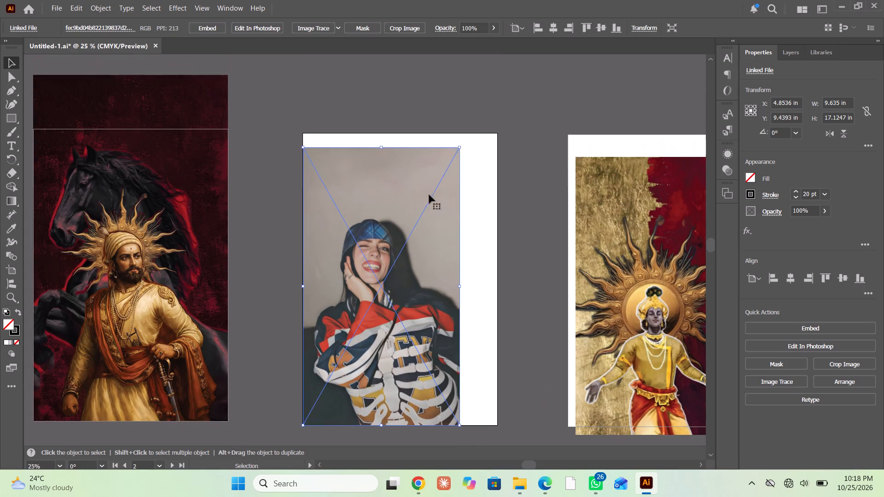
shift+drag(458, 147, 520, 98)
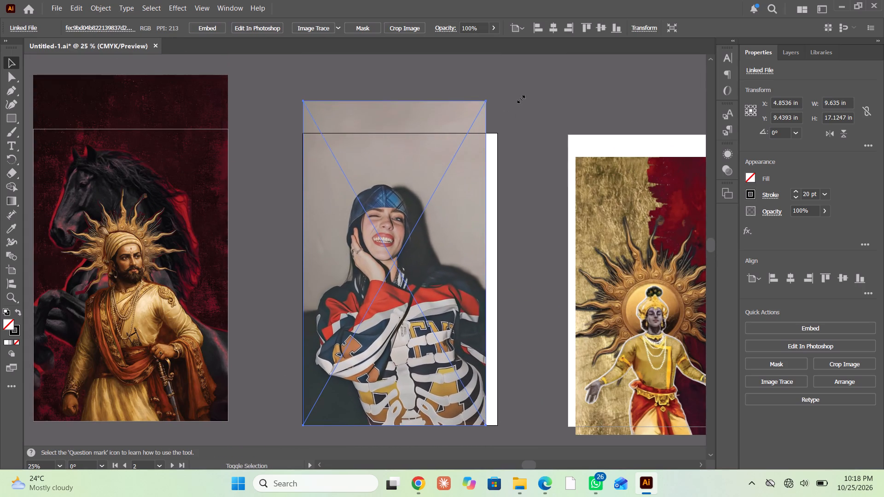
shift+drag(520, 98, 536, 81)
click(542, 225)
Move the golden-sun deity image so its left and bottom edges line up with the third artboard.
alt+scroll(419, 293, down, 3)
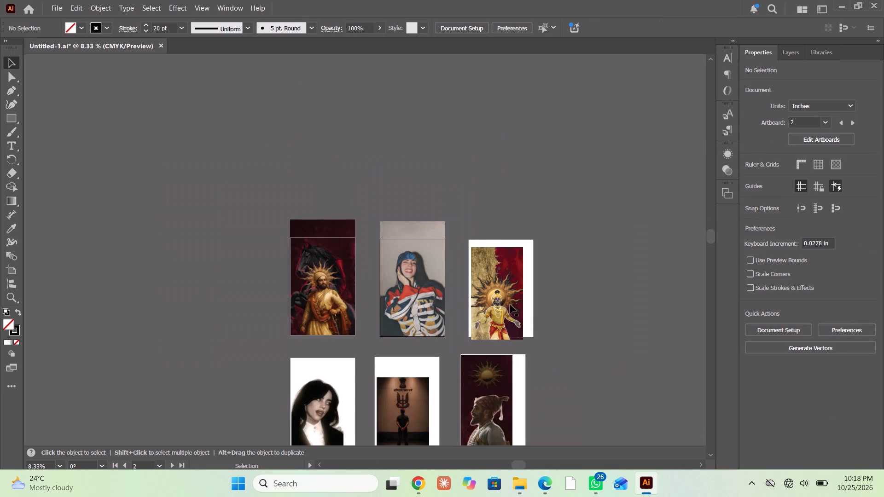
alt+scroll(535, 306, up, 2)
alt+scroll(490, 306, up, 3)
drag(459, 312, 459, 272)
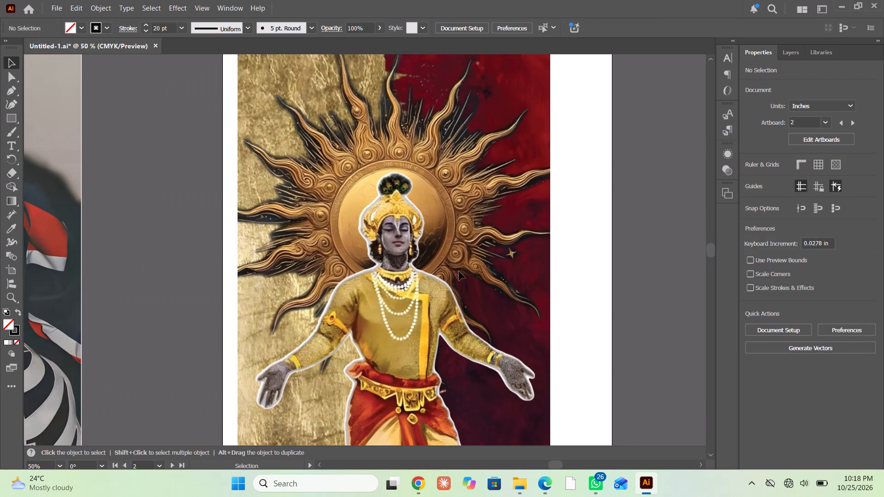
drag(459, 272, 459, 271)
scroll(455, 270, down, 13)
drag(449, 269, 437, 277)
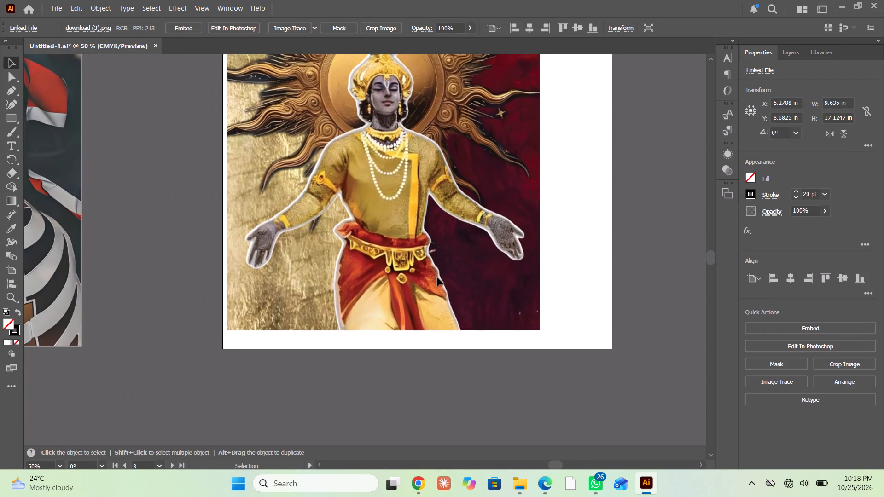
drag(437, 277, 434, 295)
Scale the golden-sun deity image proportionally to about 11.97 × 21.27 in to fit the third artboard's width.
scroll(452, 287, up, 11)
scroll(459, 247, down, 3)
scroll(459, 247, up, 2)
scroll(459, 247, down, 1)
scroll(459, 247, up, 3)
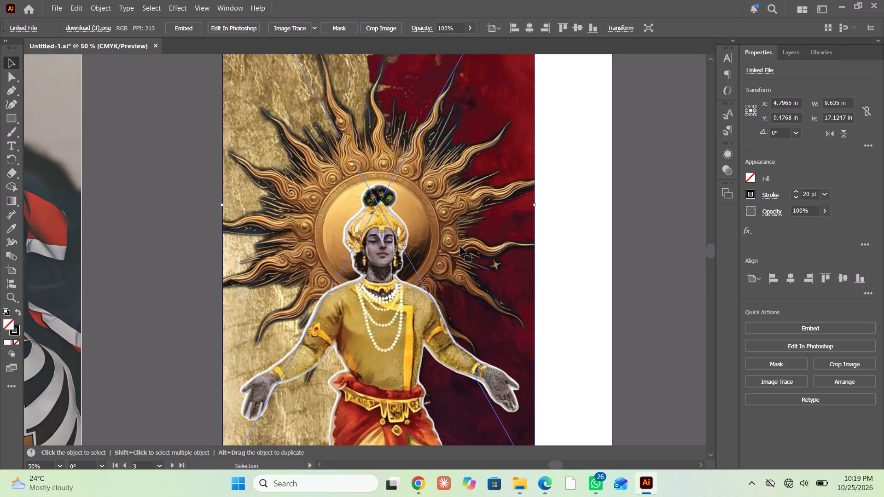
scroll(451, 254, down, 4)
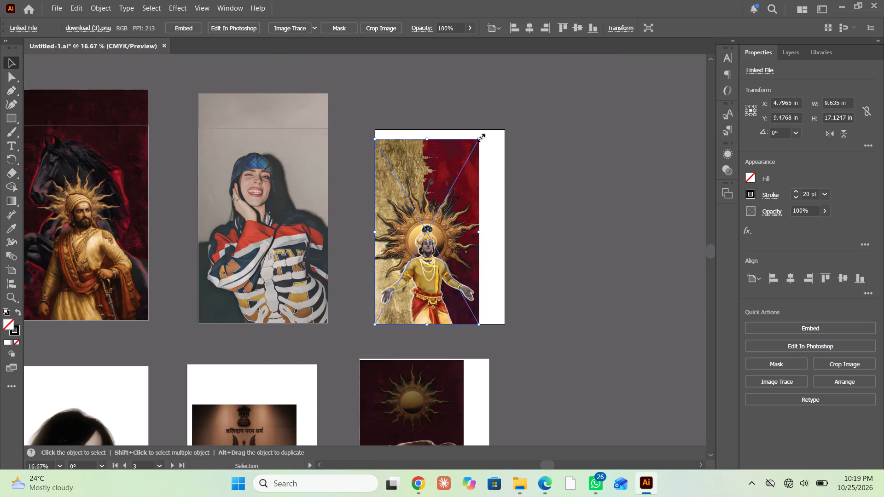
shift+drag(480, 139, 518, 94)
click(576, 184)
Enlarge the golden-sun deity image slightly so it spans the third artboard's full width.
scroll(410, 306, down, 1)
scroll(410, 306, up, 1)
scroll(410, 306, down, 8)
scroll(417, 258, up, 5)
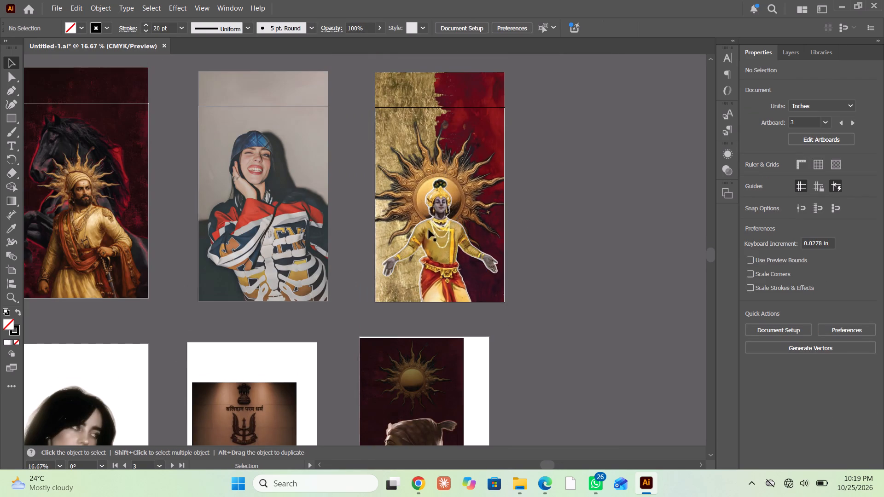
click(479, 154)
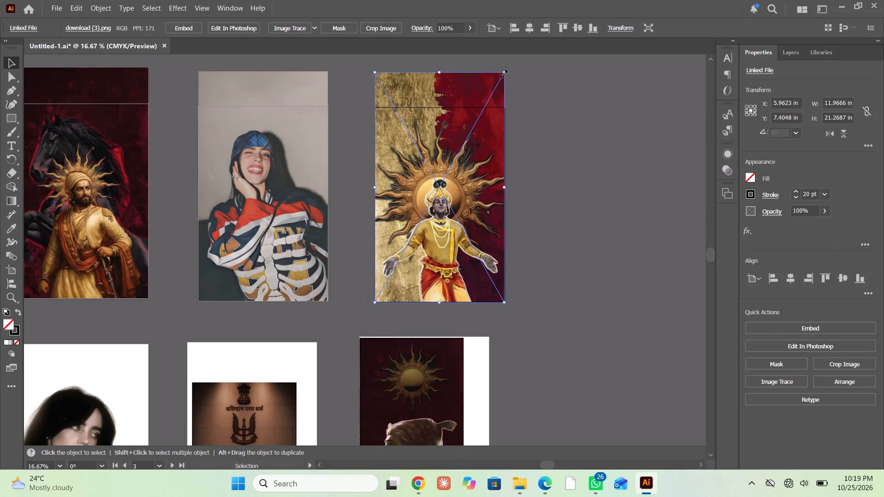
shift+click(502, 73)
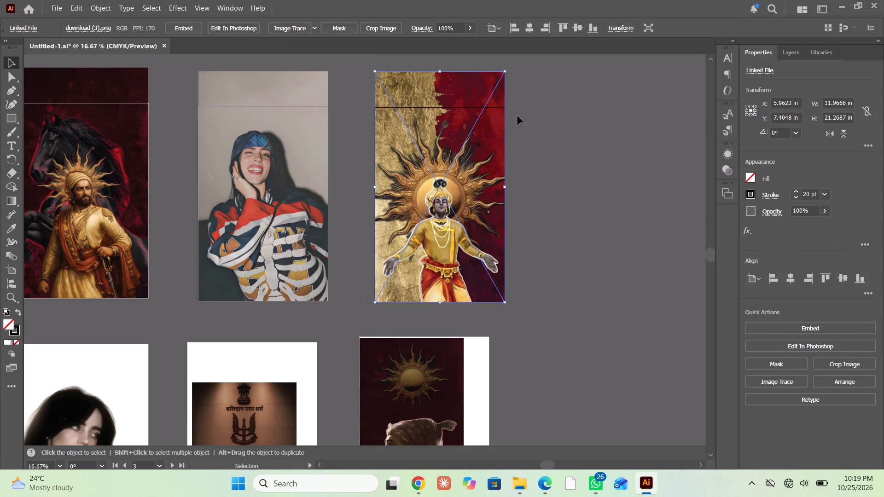
click(546, 174)
Scale the turbaned warrior profile image proportionally to about 12.03 × 21.38 in to cover the sixth artboard's width.
scroll(449, 320, down, 9)
click(438, 289)
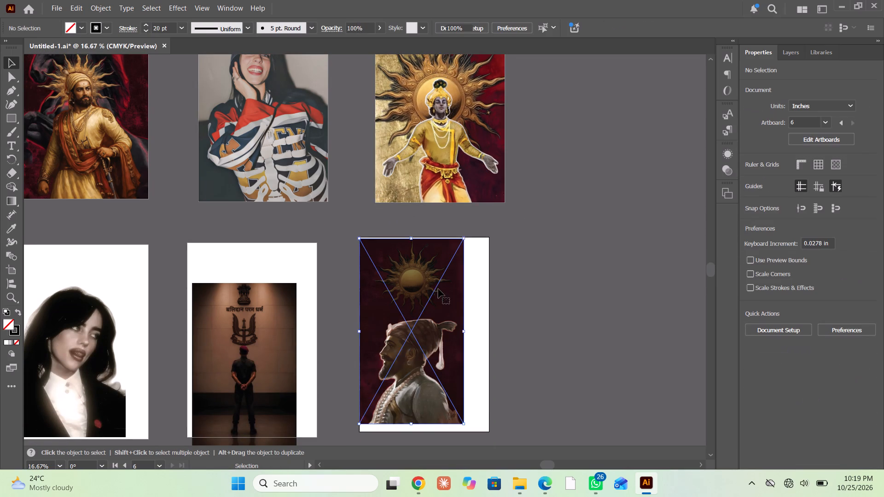
scroll(442, 288, down, 9)
click(430, 270)
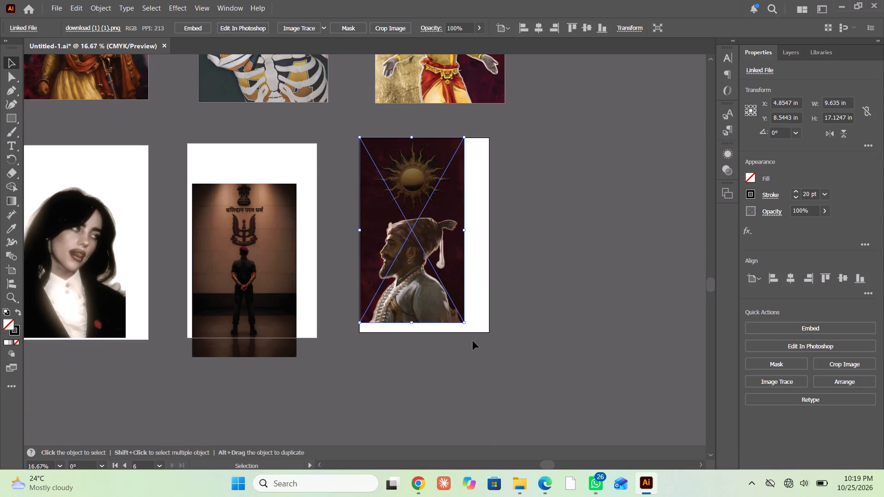
shift+drag(463, 321, 490, 333)
shift+drag(470, 138, 502, 103)
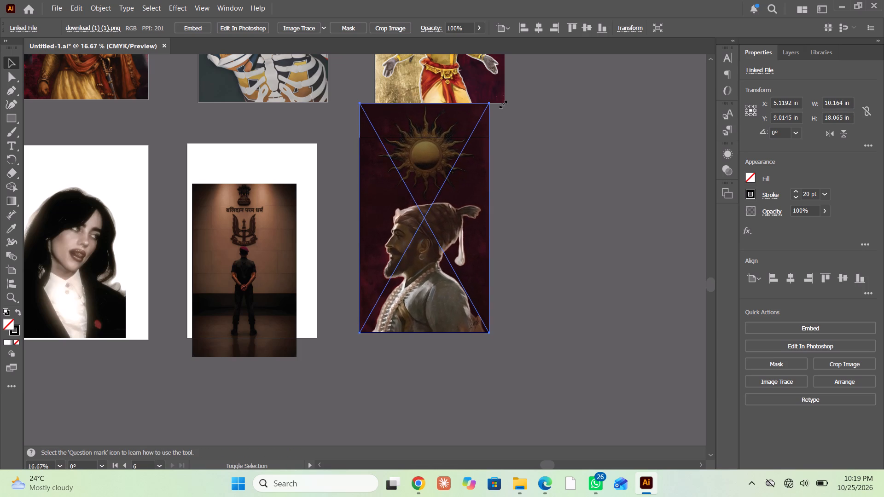
shift+drag(502, 103, 501, 104)
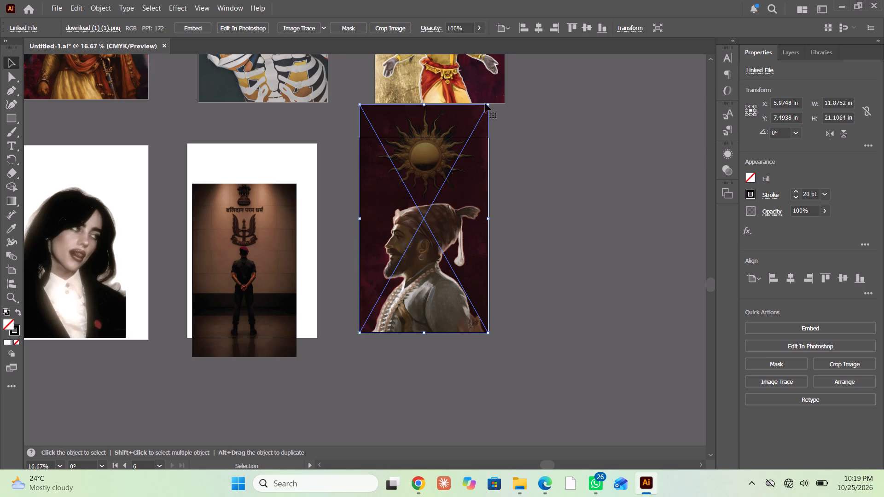
shift+click(488, 103)
click(550, 262)
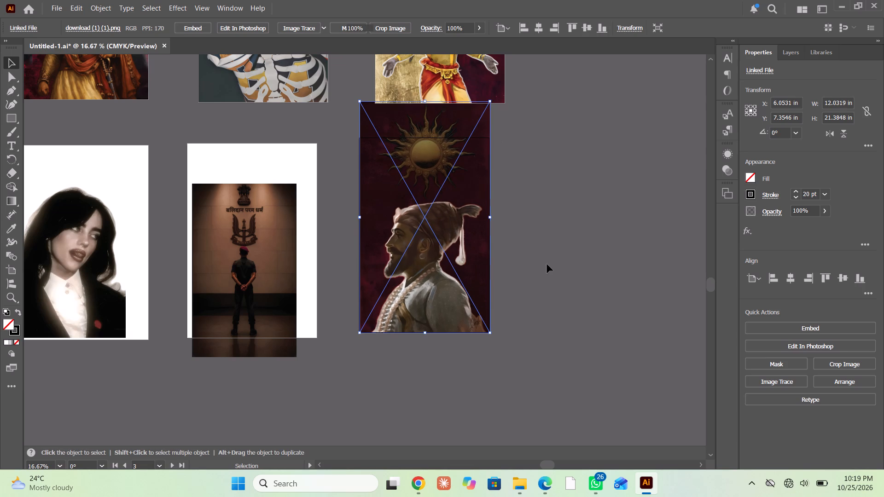
Move the warrior profile image down so its top edge lines up with the sixth artboard's top edge.
drag(459, 277, 462, 305)
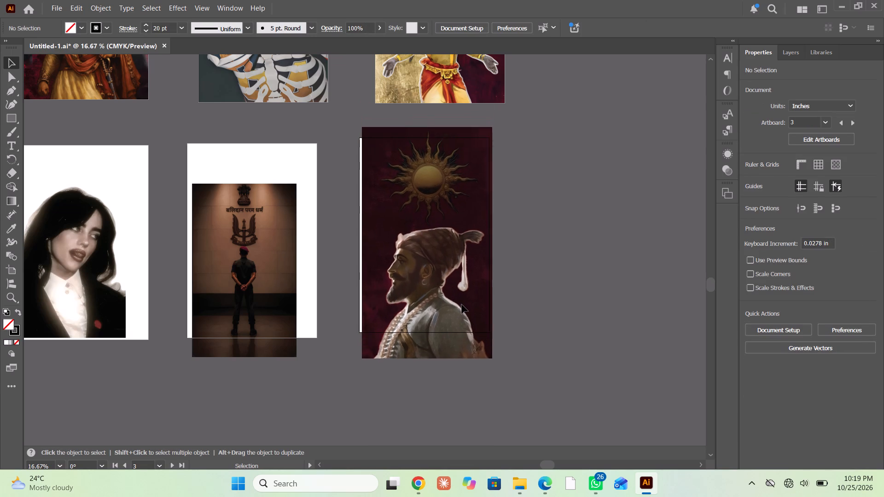
drag(462, 305, 459, 310)
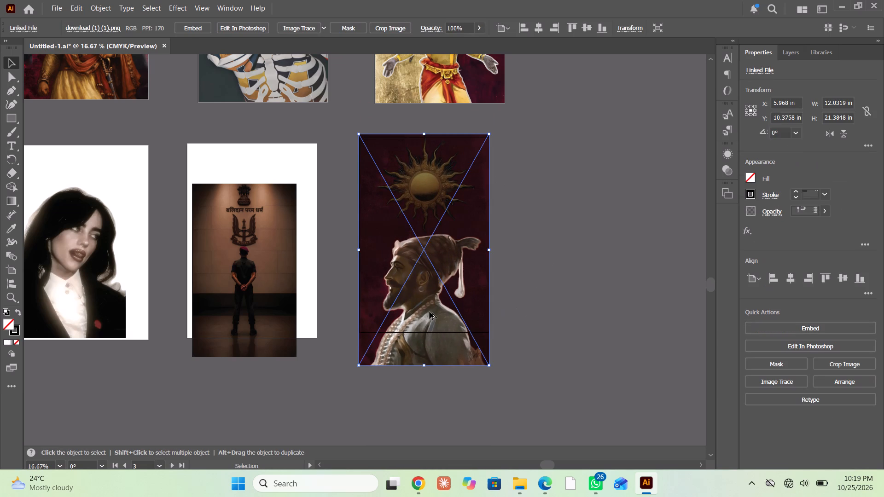
alt+scroll(430, 312, up, 2)
click(420, 267)
scroll(421, 267, up, 13)
drag(419, 268, 420, 272)
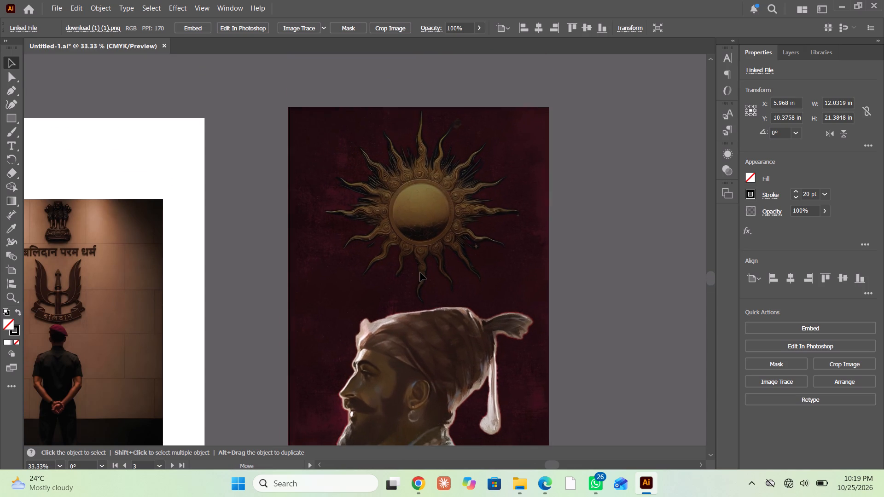
drag(420, 272, 420, 275)
Move the turbaned warrior profile image up slightly so it covers the sixth artboard's top edge and lines up with its left edge.
scroll(426, 251, down, 14)
alt+scroll(457, 291, down, 2)
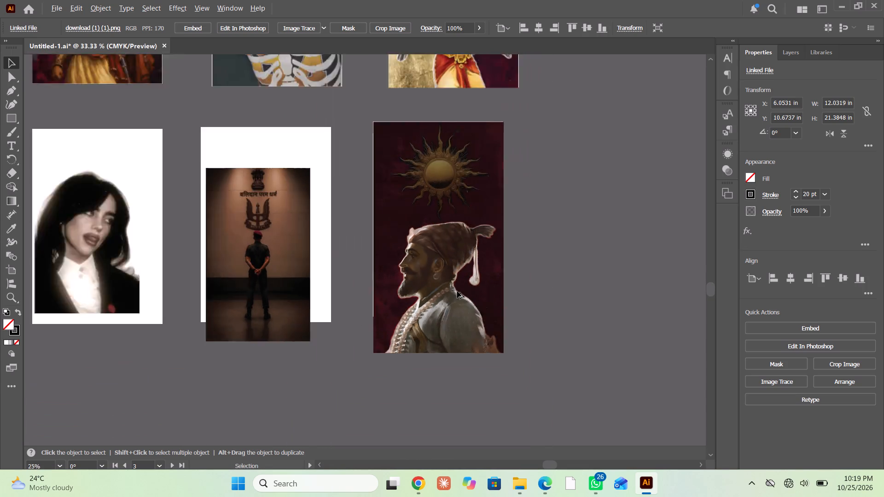
alt+scroll(457, 291, down, 1)
alt+scroll(456, 289, up, 2)
scroll(423, 285, up, 4)
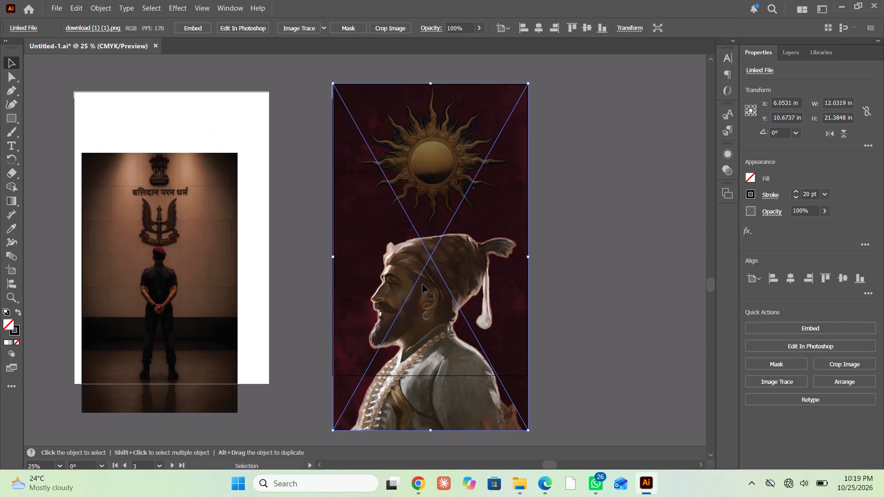
drag(423, 284, 423, 277)
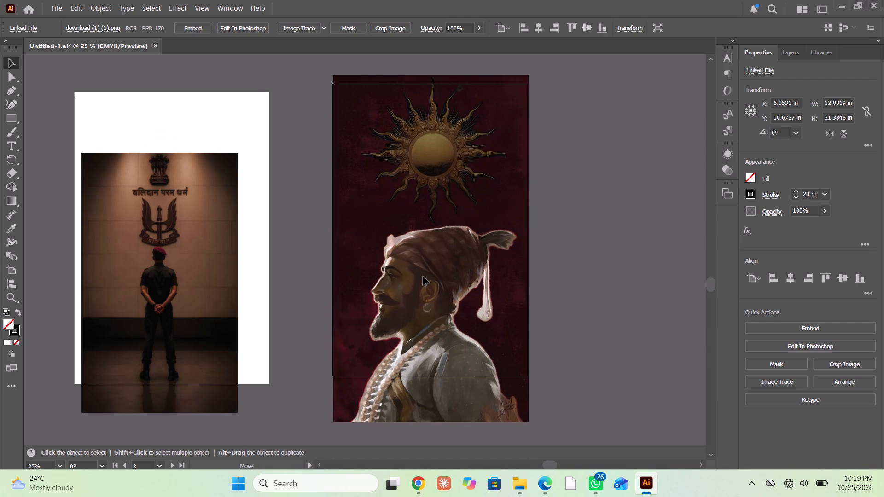
drag(423, 277, 424, 278)
alt+scroll(416, 110, up, 4)
scroll(513, 102, up, 4)
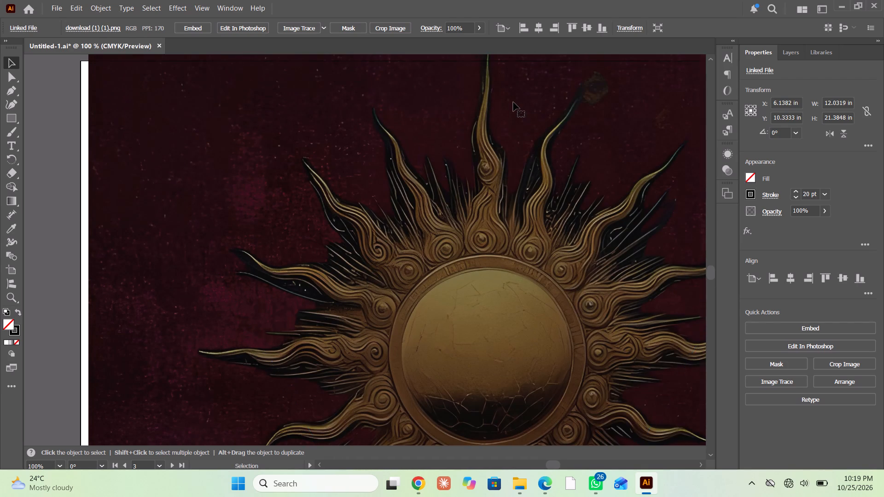
scroll(513, 102, up, 5)
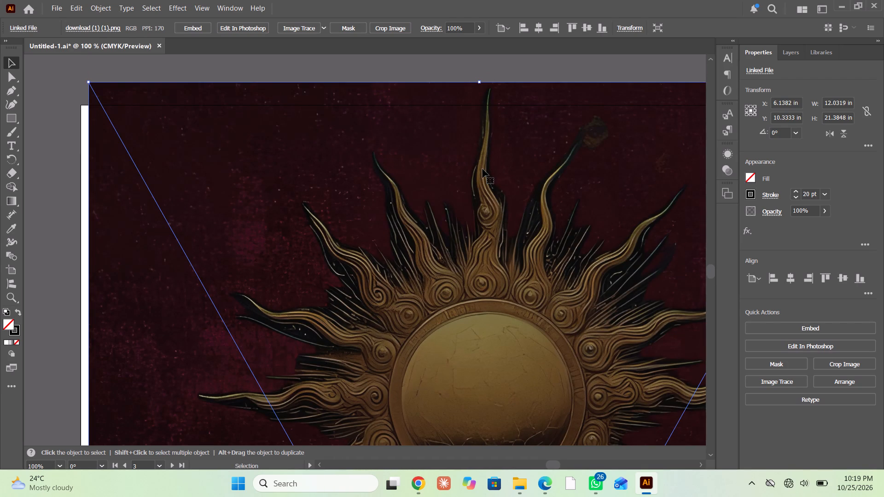
drag(424, 182, 415, 185)
Move the officer image so its upper-left corner sits on the fifth artboard's upper-left corner.
alt+scroll(409, 181, down, 2)
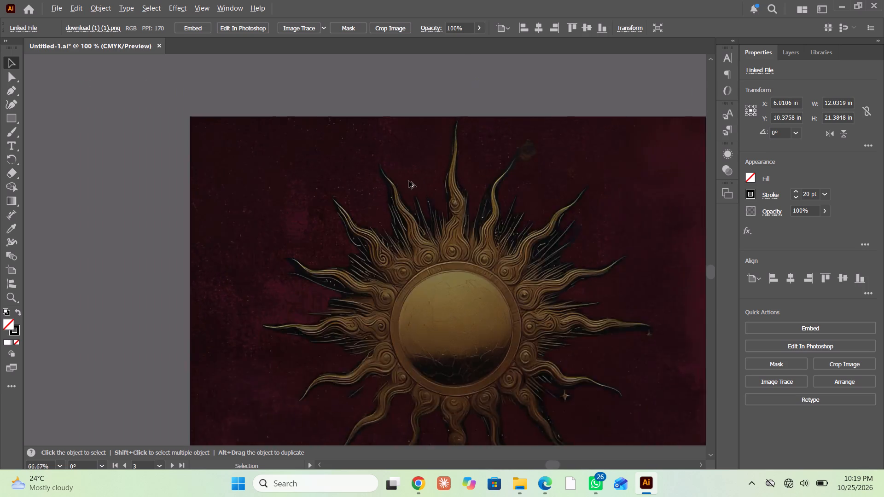
alt+scroll(409, 181, down, 3)
alt+scroll(579, 208, up, 5)
alt+scroll(353, 234, down, 5)
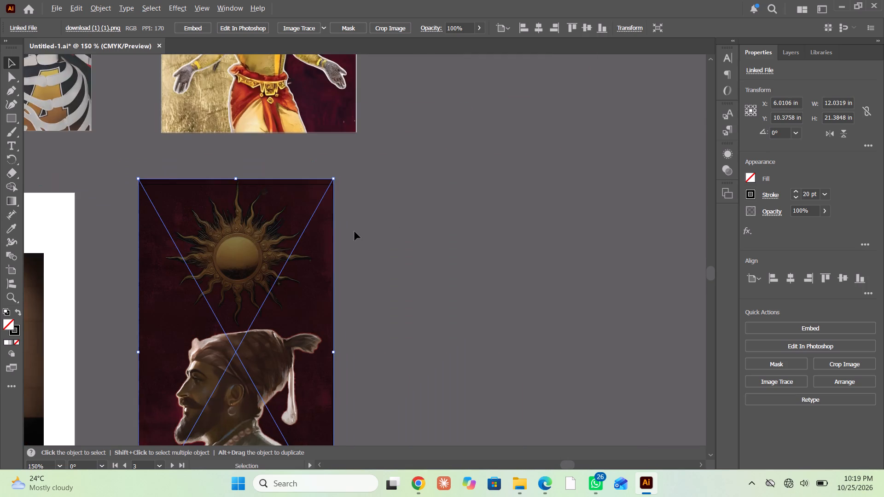
scroll(258, 352, down, 13)
scroll(268, 300, up, 3)
scroll(268, 300, down, 2)
alt+scroll(287, 319, down, 2)
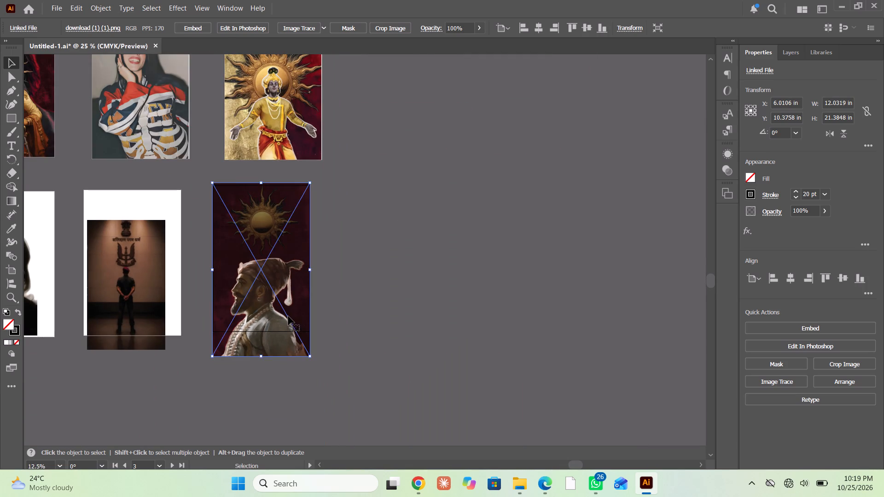
scroll(288, 316, right, 4)
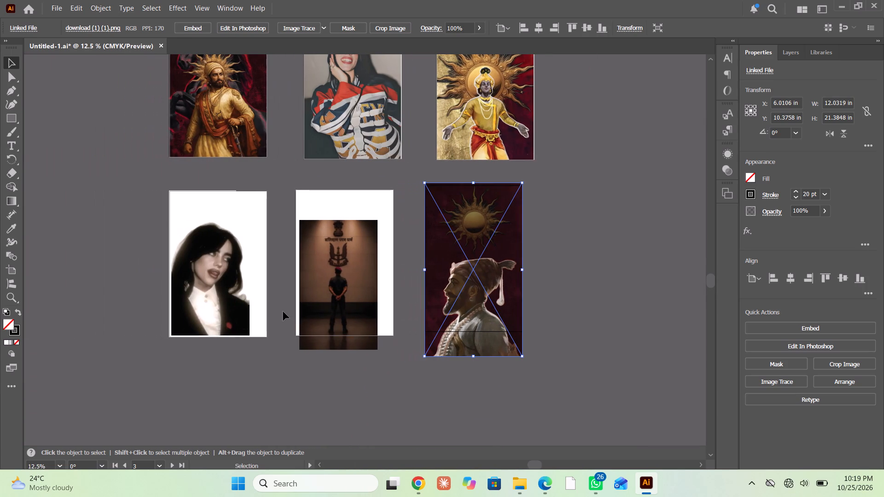
scroll(324, 277, up, 2)
drag(322, 292, 317, 263)
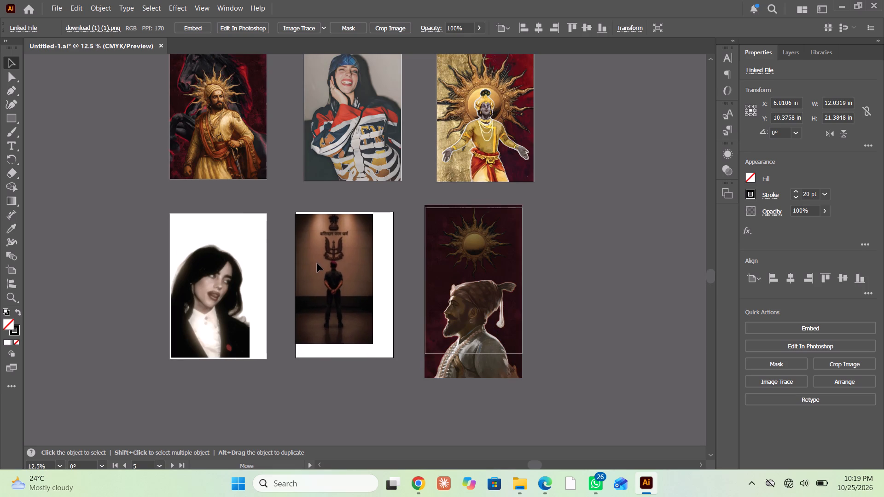
drag(317, 263, 318, 262)
Scale the officer image proportionally to about 12.05 × 20.03 in to cover the fifth artboard's width.
shift+drag(373, 341, 375, 341)
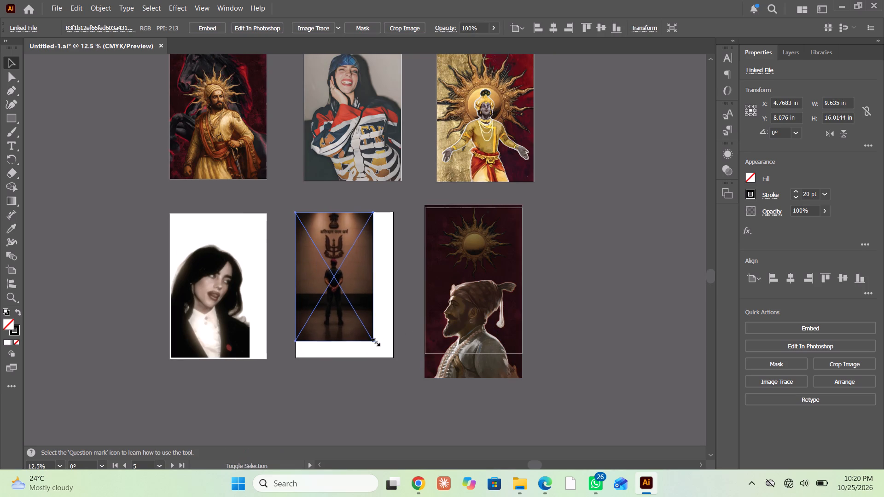
shift+drag(375, 341, 408, 376)
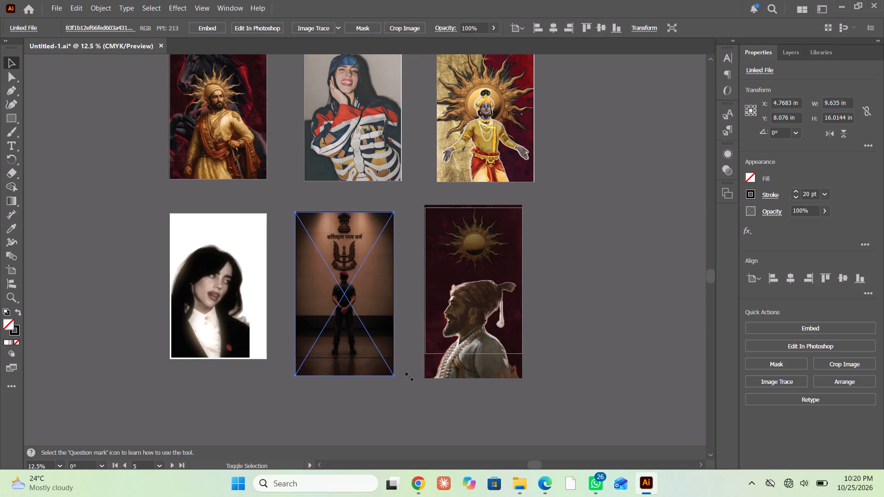
shift+drag(408, 376, 406, 375)
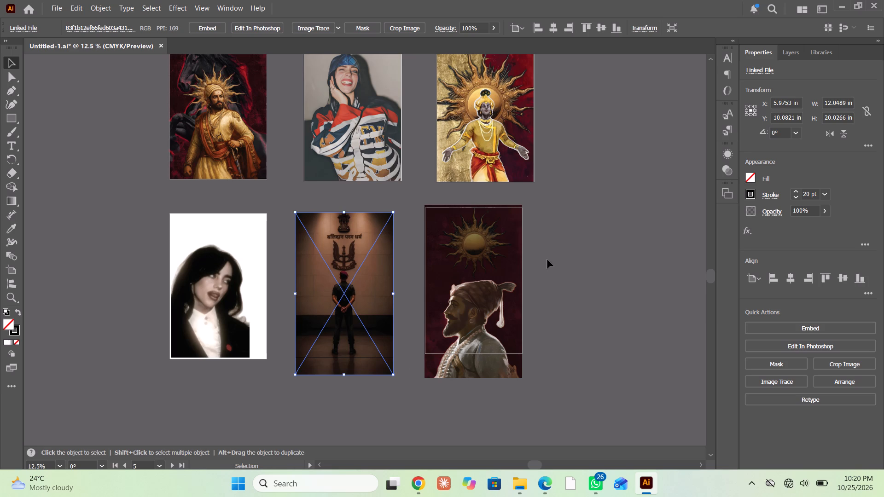
click(294, 206)
click(131, 232)
Nudge the officer image up in small increments to close the gap at the fifth artboard's top edge.
scroll(190, 283, down, 2)
alt+scroll(189, 283, up, 2)
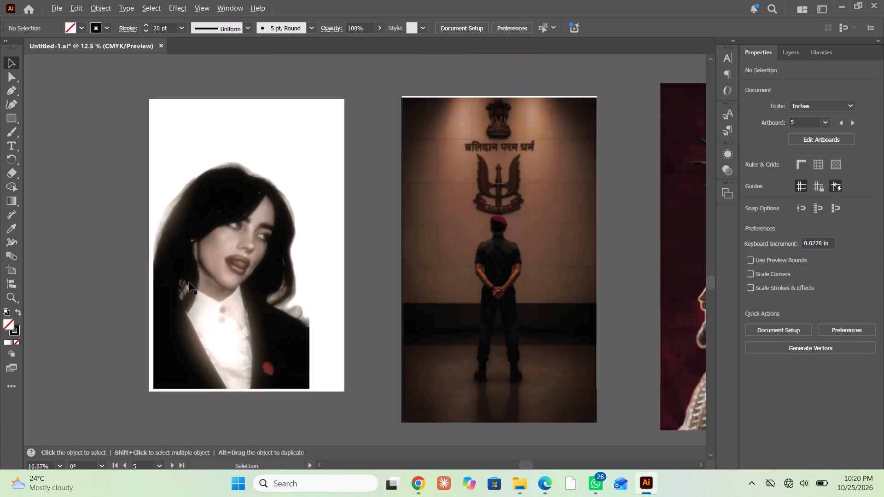
click(509, 181)
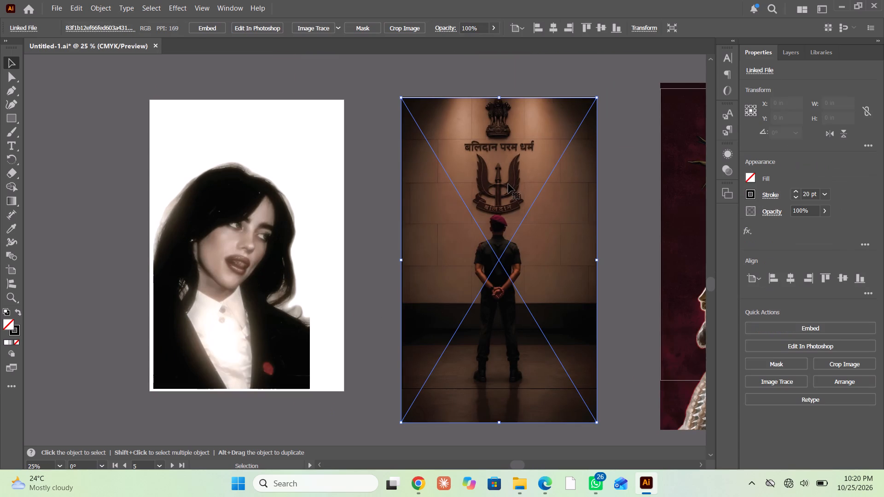
key(Up)
click(502, 187)
key(Up)
key(Up)
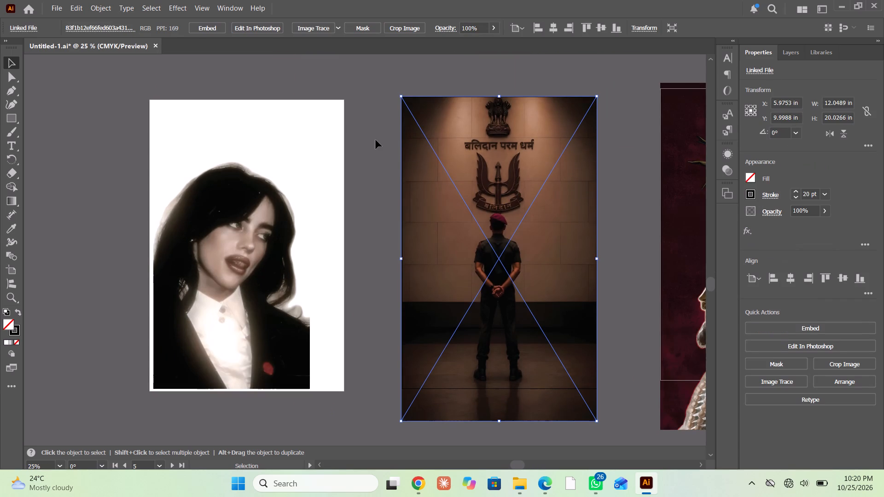
click(376, 140)
Align the black-and-white portrait with the fourth artboard's lower-left corner and scale it proportionally to about 12.03 × 21.37 in.
click(199, 243)
drag(209, 253, 205, 256)
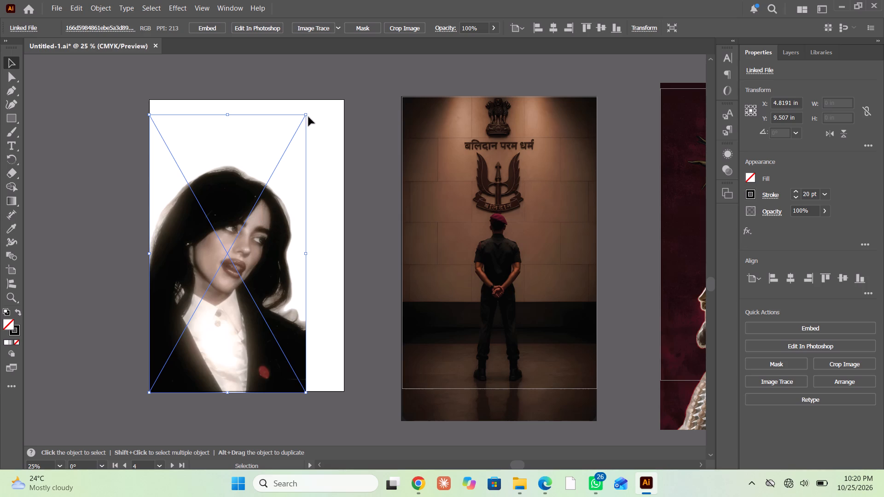
shift+drag(308, 115, 340, 84)
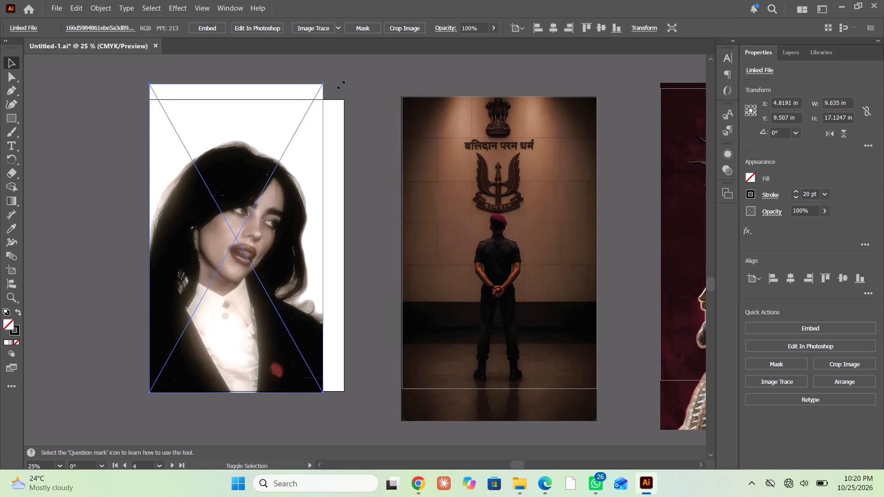
shift+drag(340, 84, 343, 85)
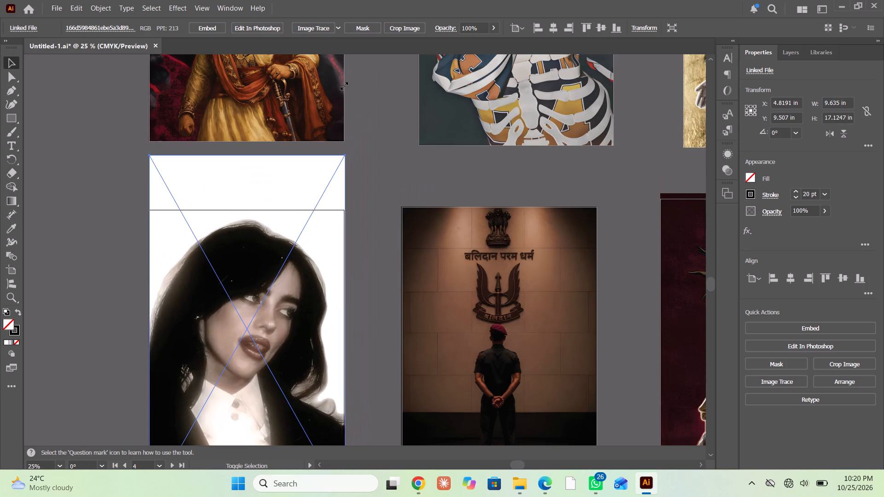
shift+drag(343, 85, 344, 85)
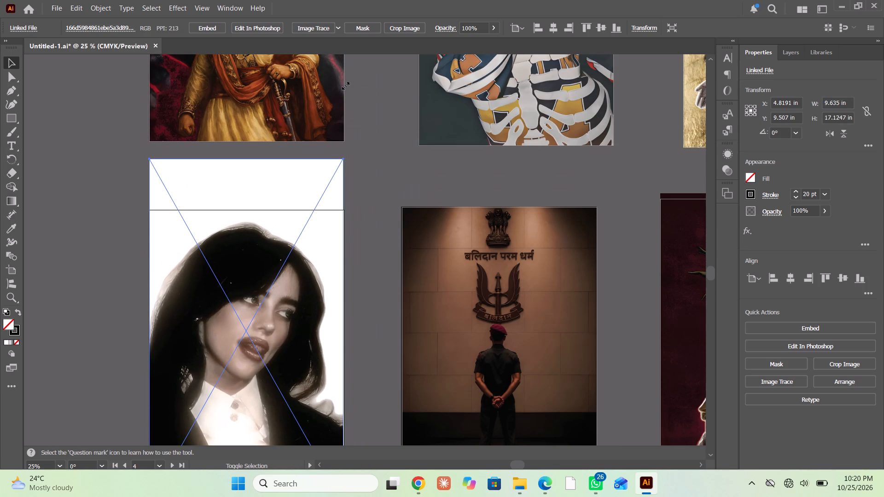
shift+drag(344, 85, 344, 84)
scroll(291, 172, down, 13)
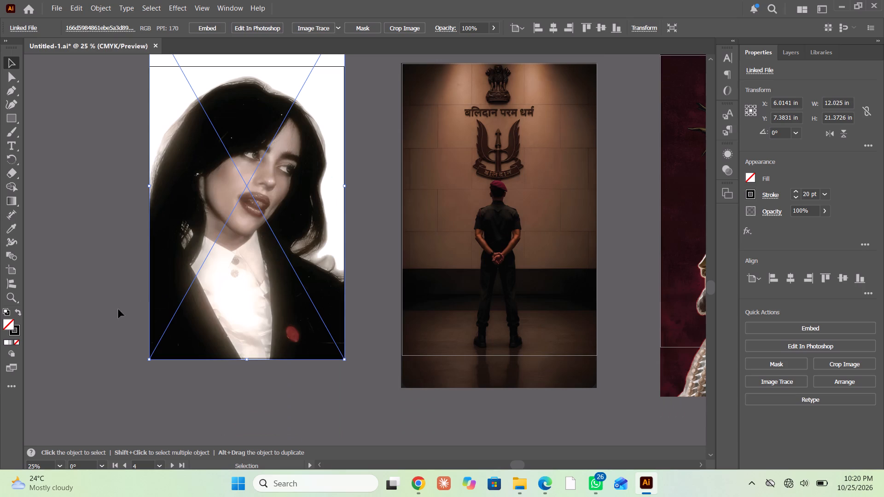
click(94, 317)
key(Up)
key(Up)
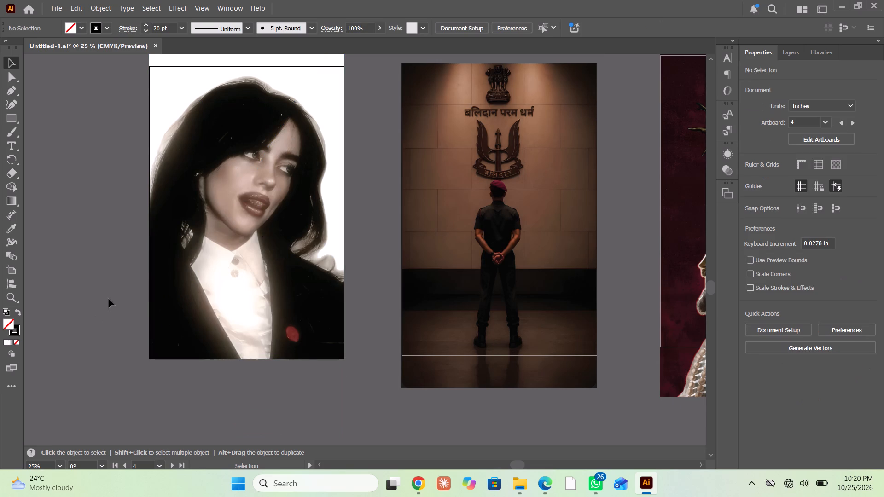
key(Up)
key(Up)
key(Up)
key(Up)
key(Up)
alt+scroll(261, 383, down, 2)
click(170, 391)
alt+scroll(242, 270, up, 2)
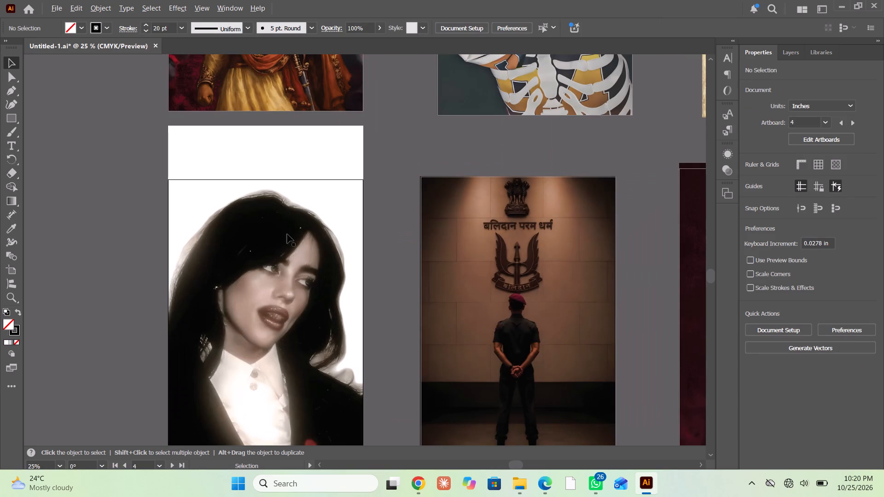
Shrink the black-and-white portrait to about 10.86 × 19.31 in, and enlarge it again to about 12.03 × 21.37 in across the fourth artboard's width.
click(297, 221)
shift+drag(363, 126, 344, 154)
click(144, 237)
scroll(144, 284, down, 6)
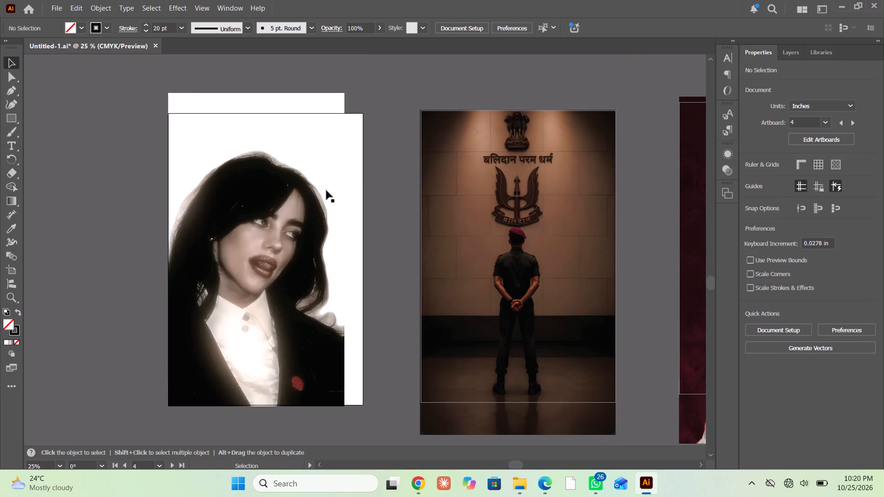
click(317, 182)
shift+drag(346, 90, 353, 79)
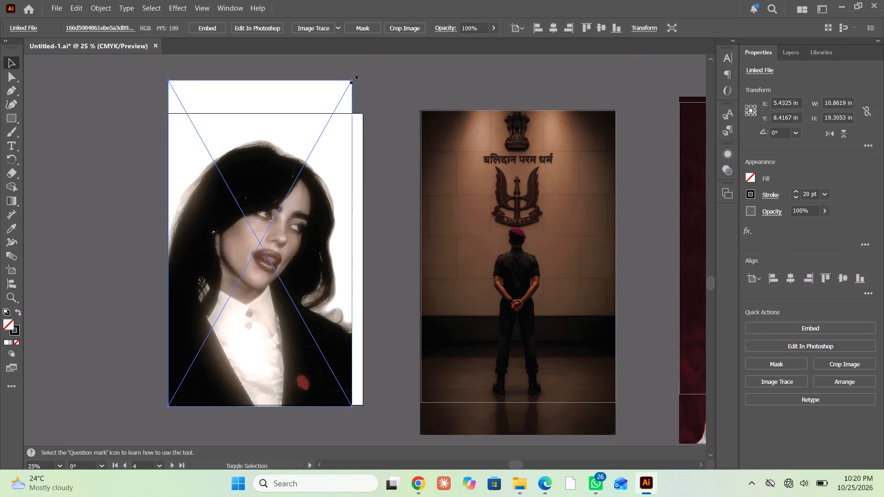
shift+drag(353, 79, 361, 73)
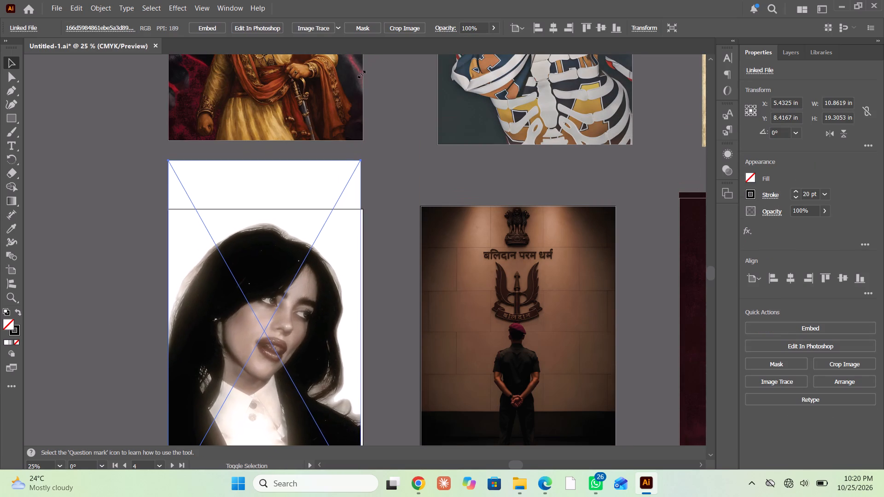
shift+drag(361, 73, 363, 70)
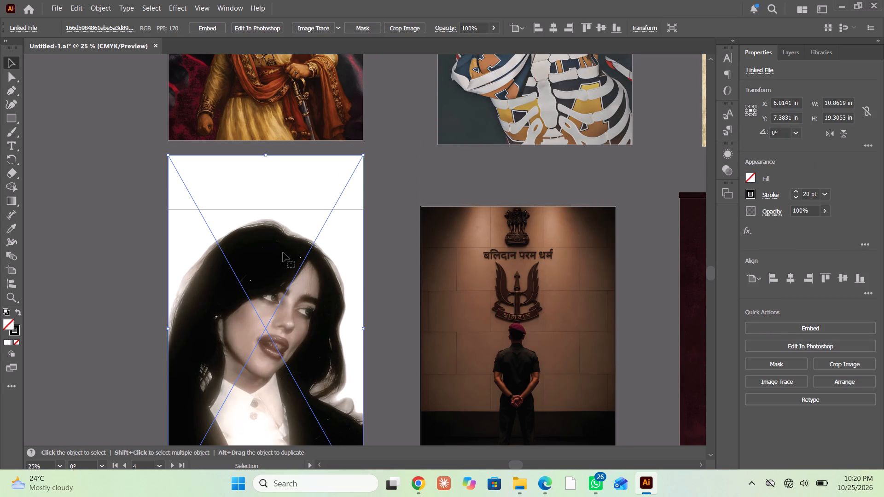
Export all artboards to the Desktop as an Adobe PDF named "full poster 22".
alt+scroll(310, 234, down, 3)
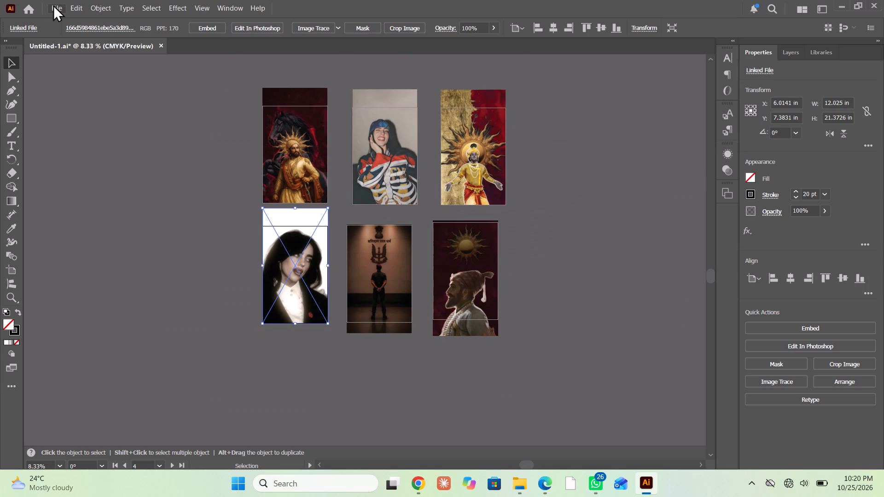
click(54, 3)
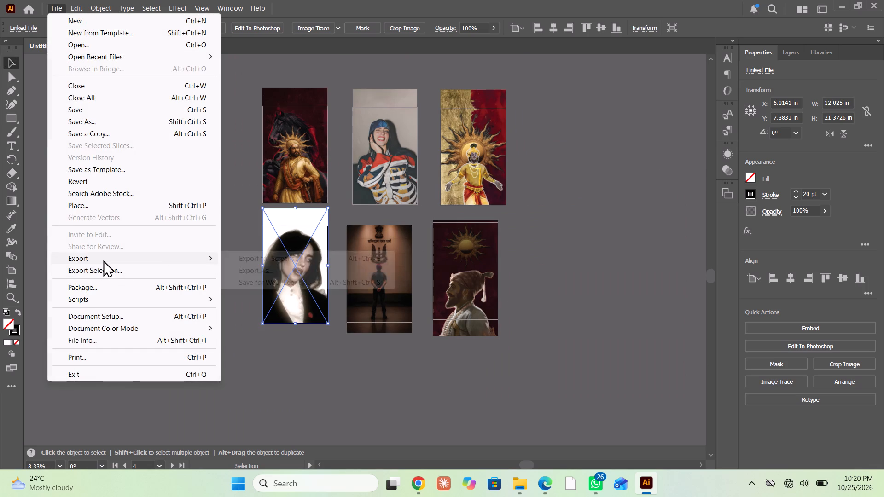
click(103, 260)
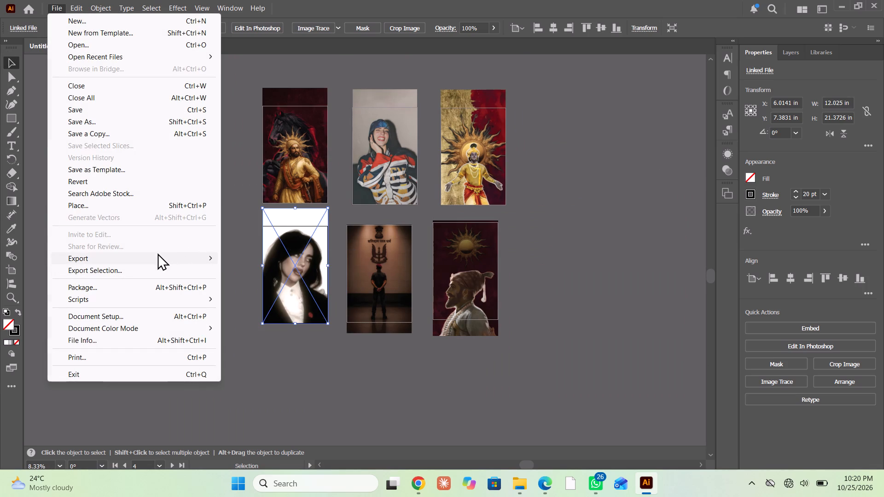
click(262, 272)
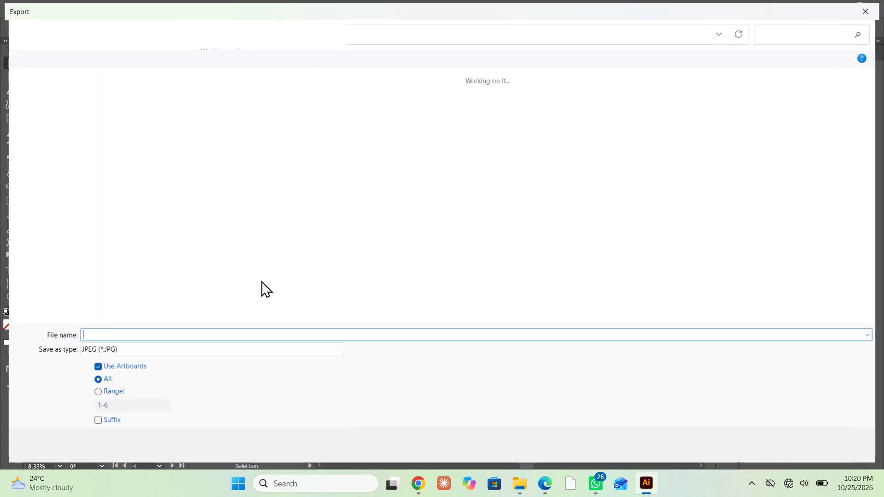
click(110, 352)
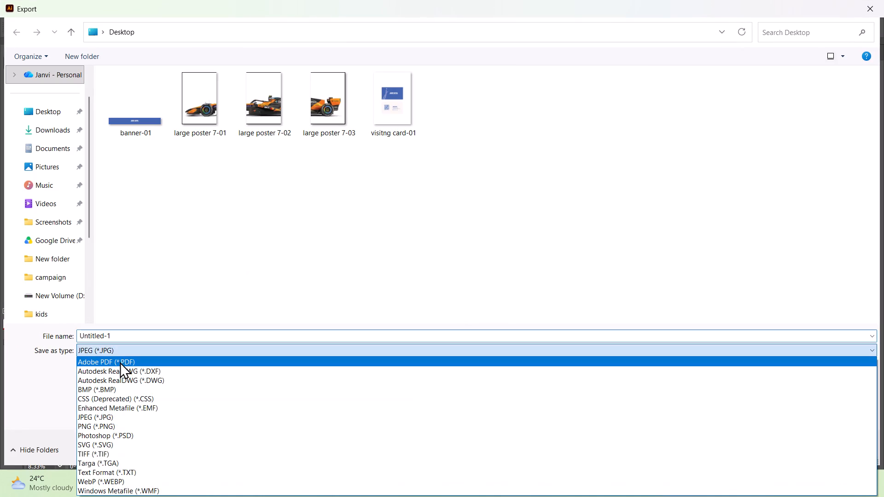
click(122, 363)
drag(127, 339, 53, 339)
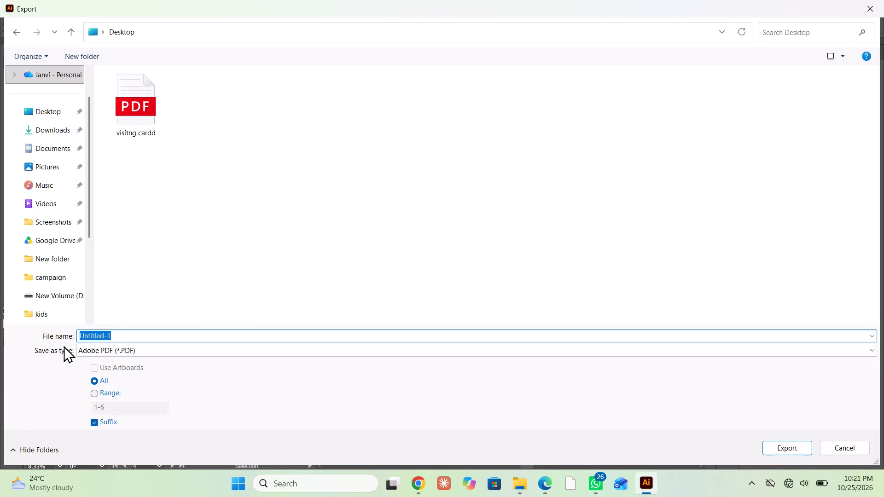
key(BackSpace)
text(full poster 22)
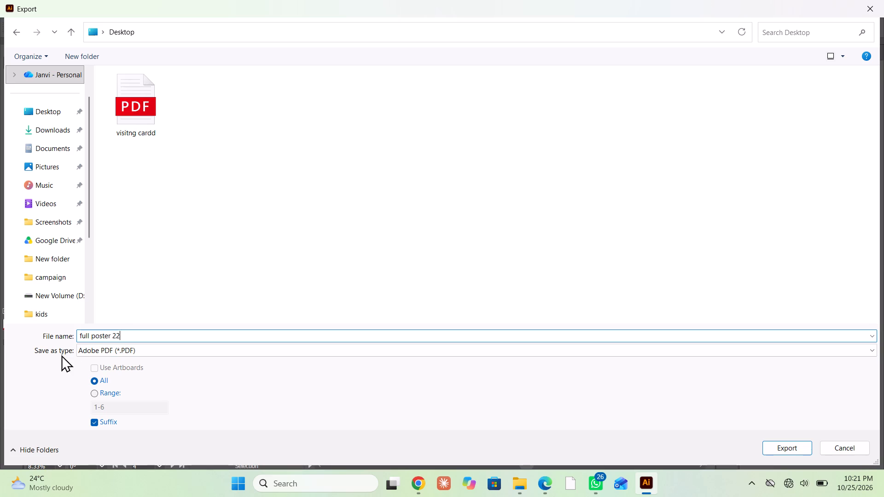
click(56, 115)
click(777, 449)
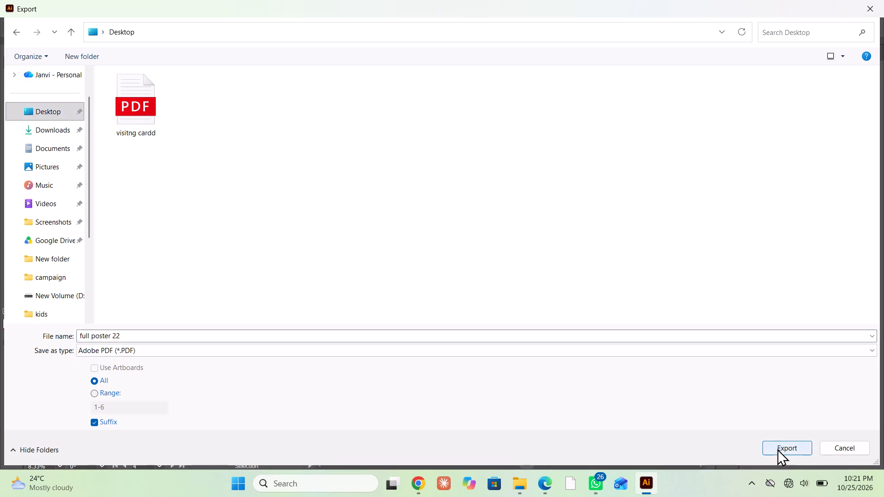